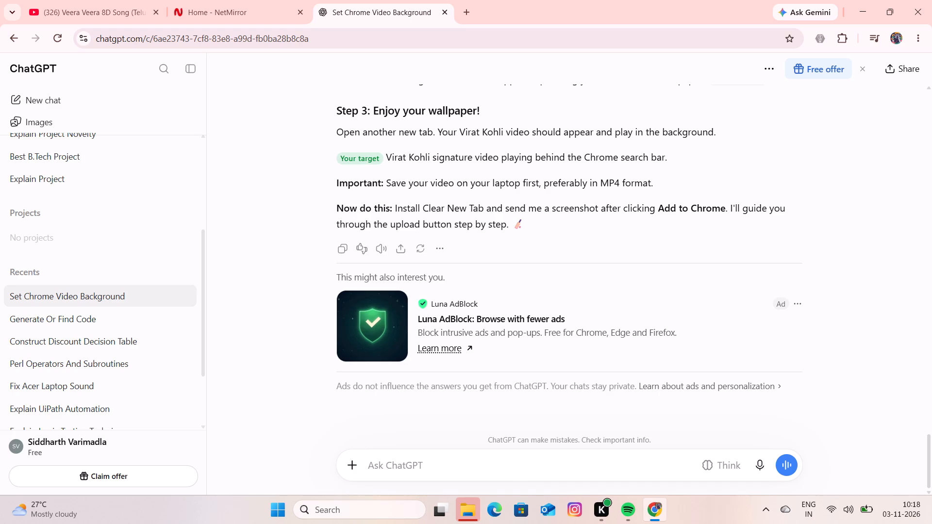
Search the web for smartdraw in a new tab and open the SmartDraw web app from its official site.
left_click(471, 5)
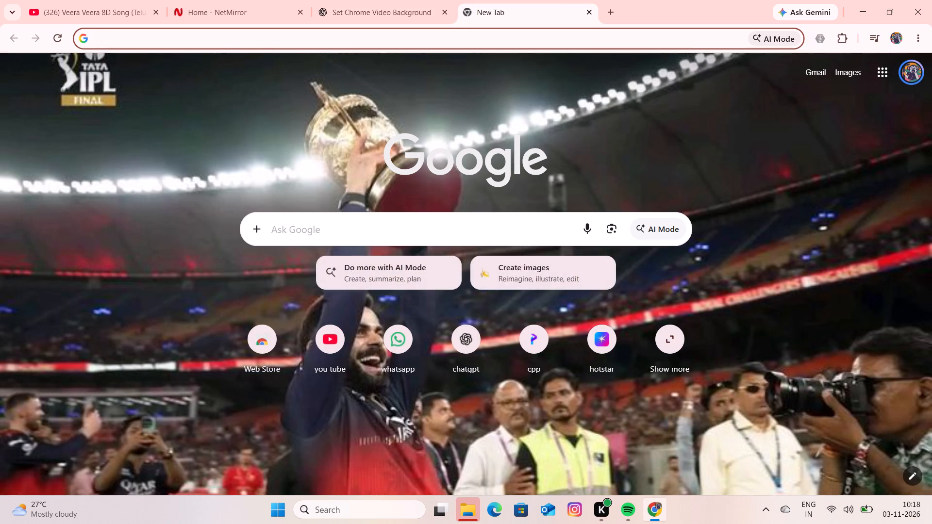
left_click(387, 233)
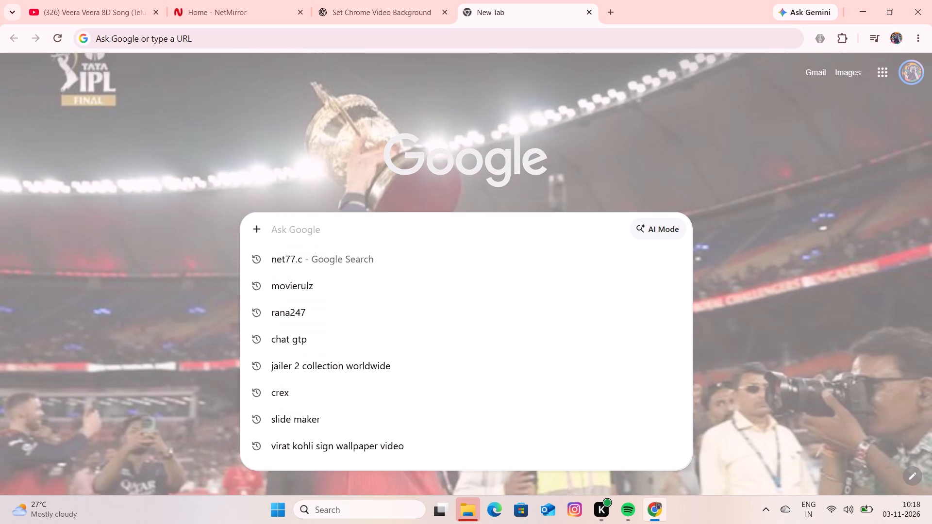
type("smart")
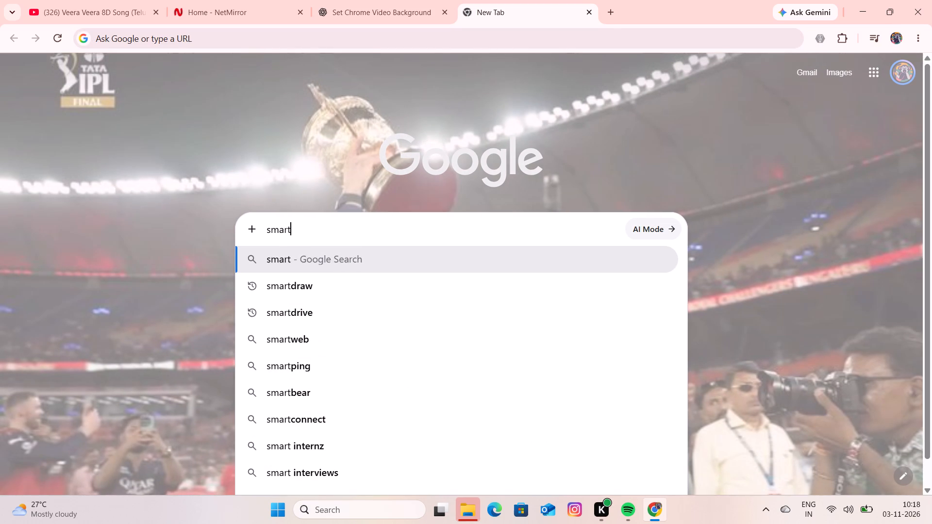
key("Down")
key("Return")
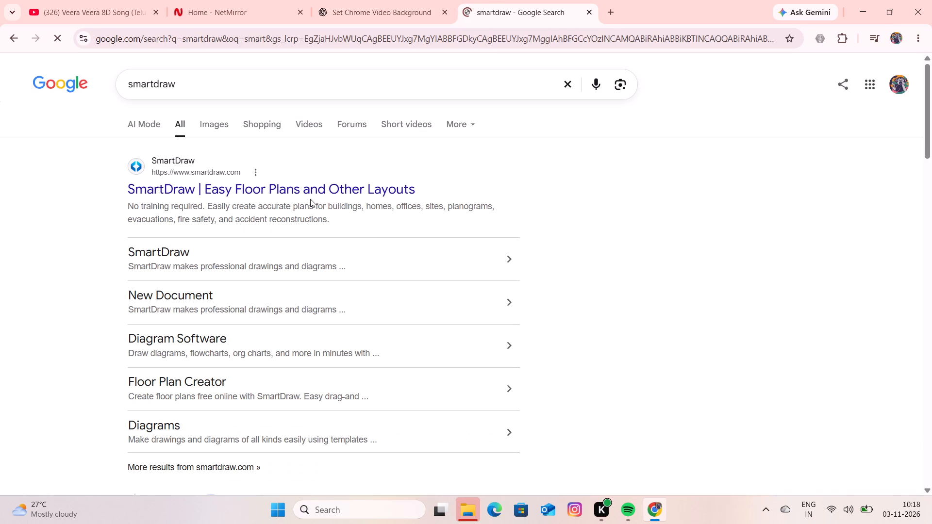
left_click(267, 192)
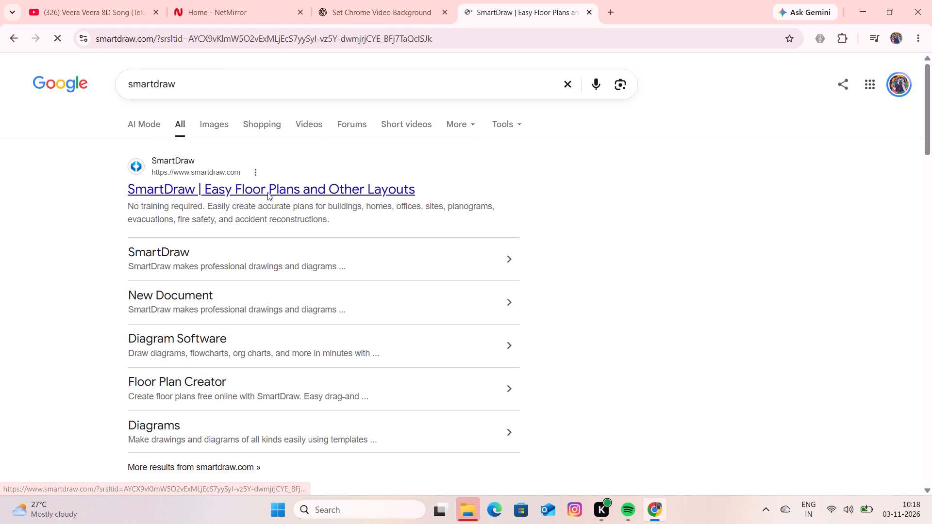
left_click(466, 289)
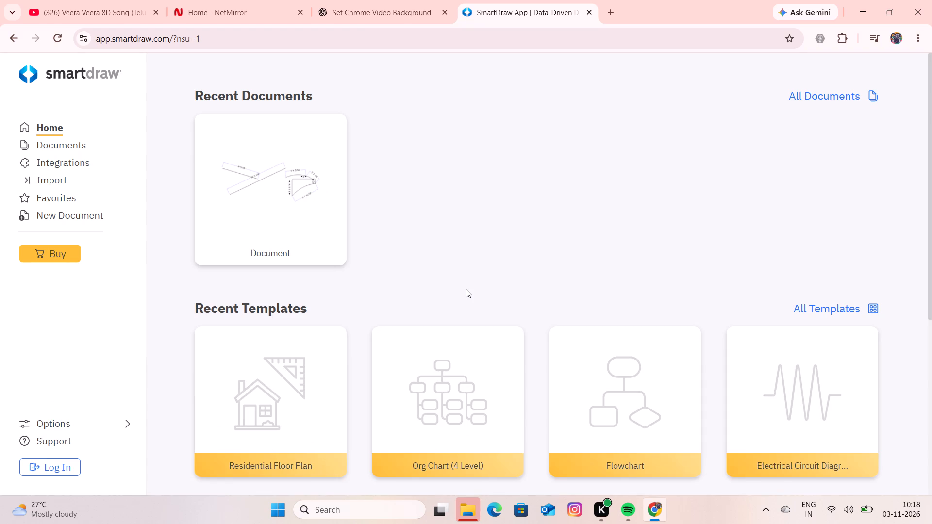
Create a new document from the Residential Floor Plan template.
left_click(267, 418)
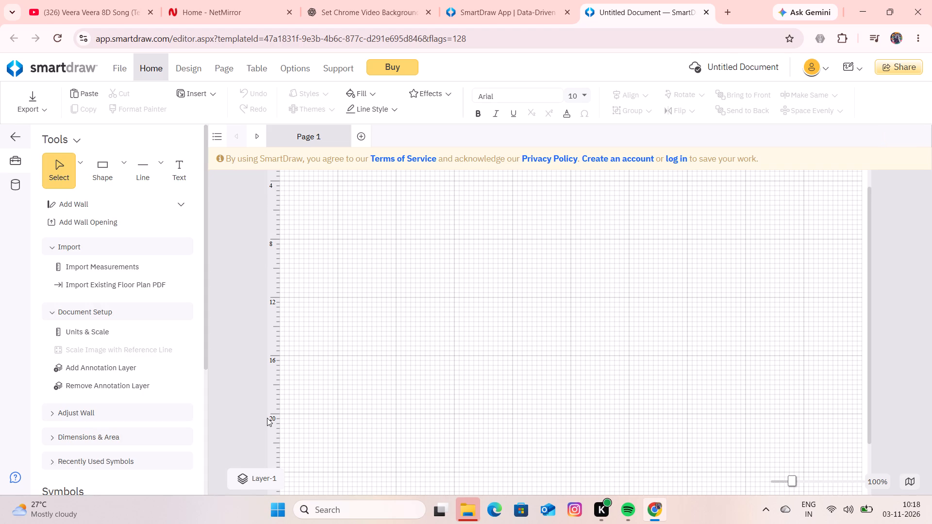
Expand the Adjust Wall and Dimensions & Area tool groups and look over their tools.
left_click(118, 409)
scroll(118, 409, "down", 1)
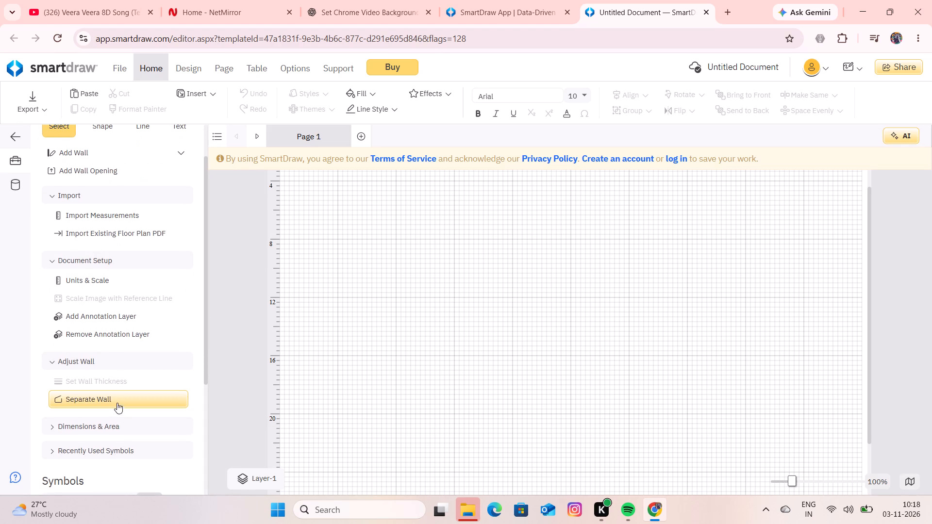
left_click(114, 399)
scroll(114, 399, "down", 1)
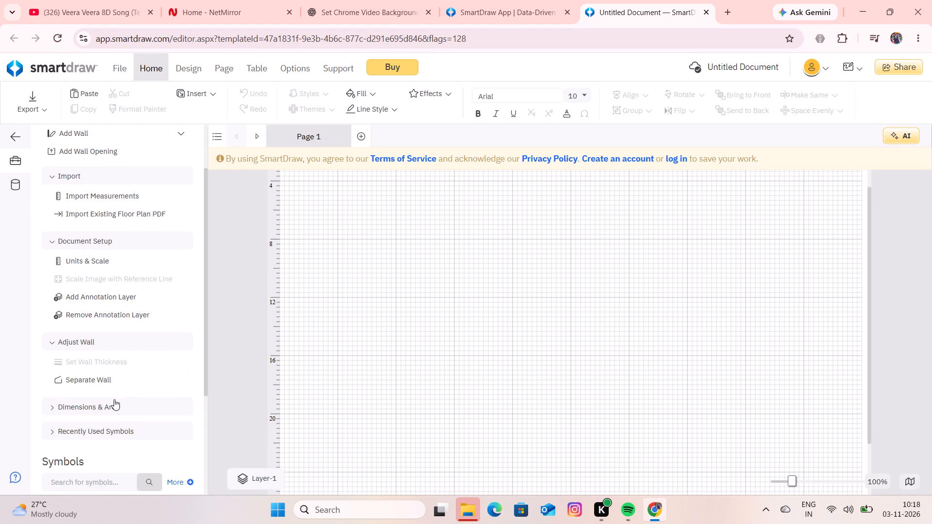
double_click(122, 380)
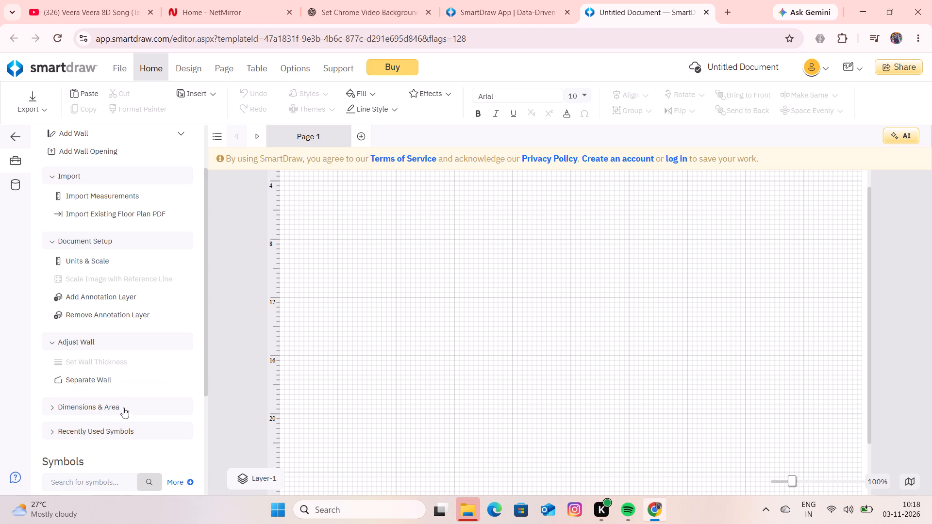
left_click(123, 409)
scroll(100, 431, "down", 2)
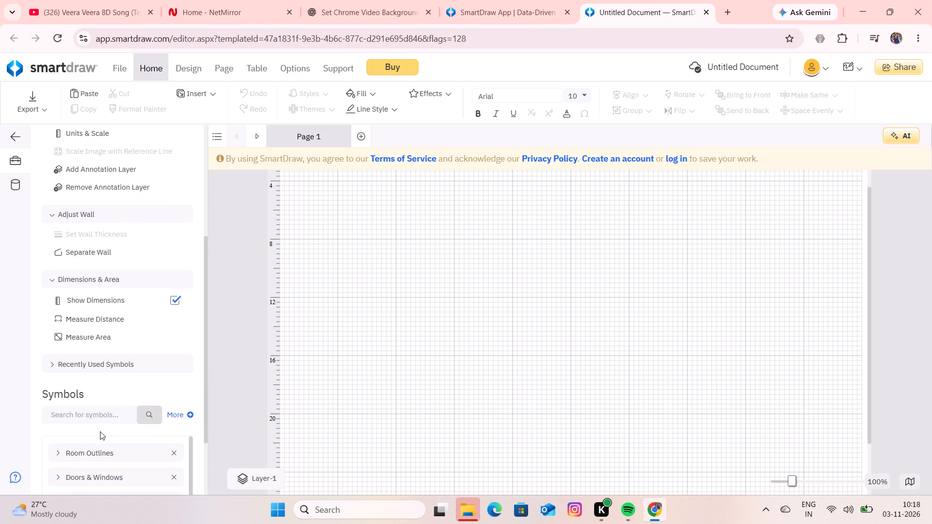
Expand the Countertops symbol group and add the Island (46" x 23") symbol to the plan.
scroll(100, 431, "down", 4)
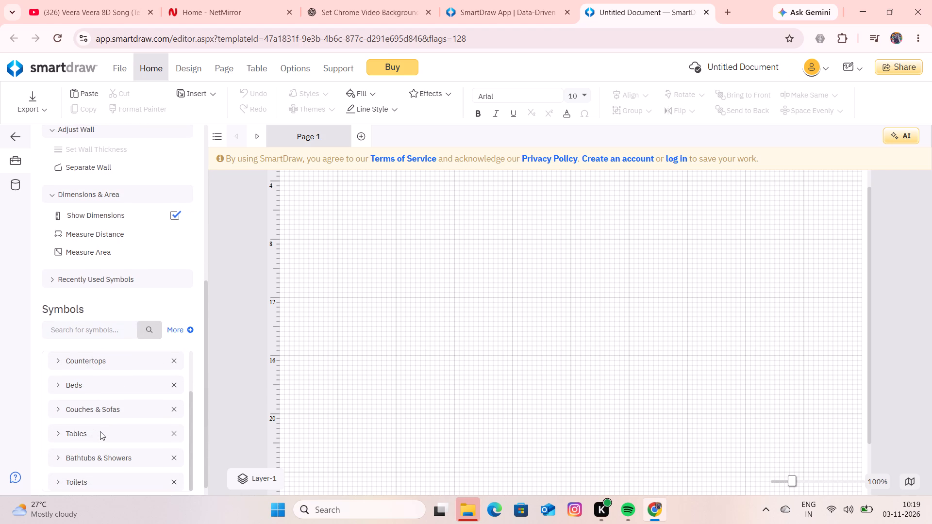
left_click(108, 354)
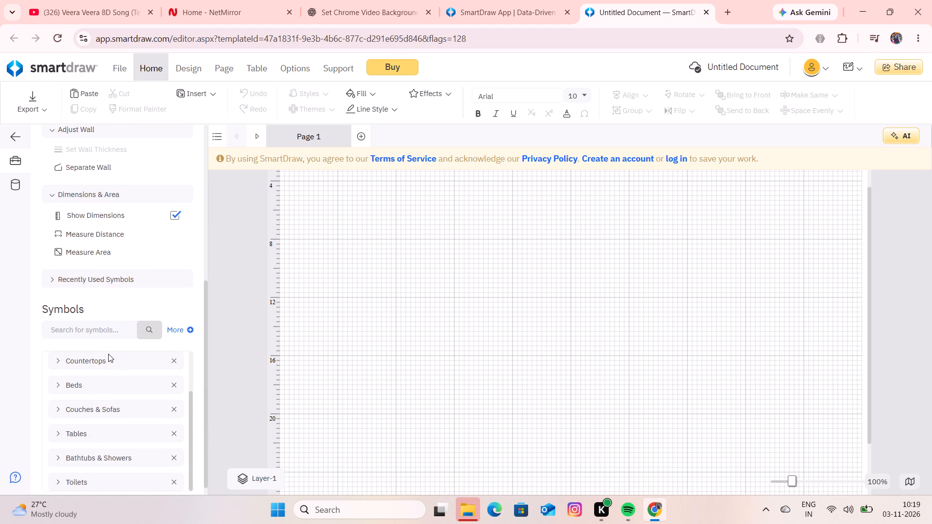
left_click(102, 354)
scroll(105, 393, "down", 1)
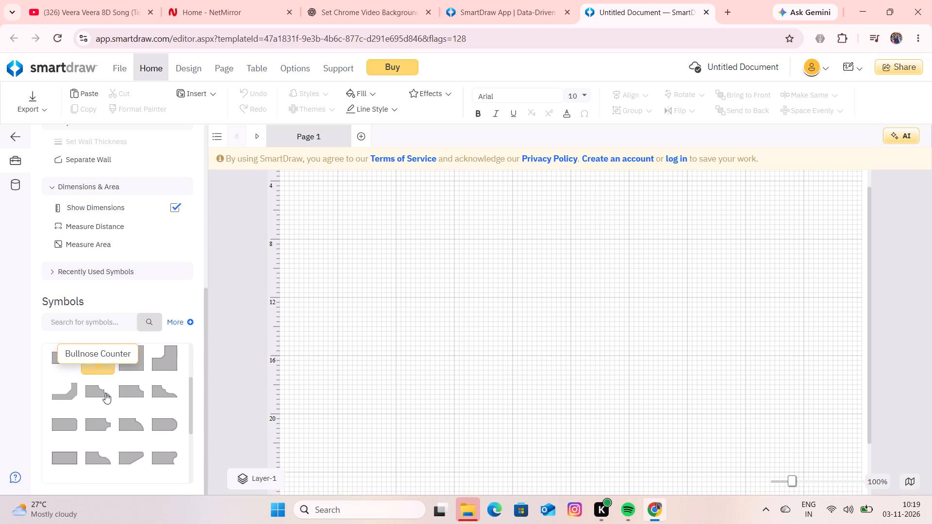
scroll(105, 393, "up", 1)
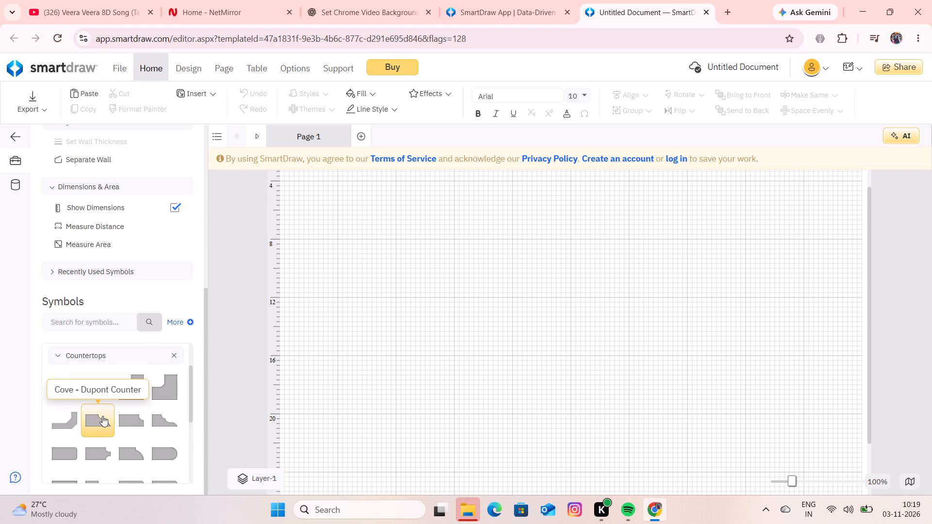
scroll(102, 416, "down", 1)
scroll(102, 416, "right", 1)
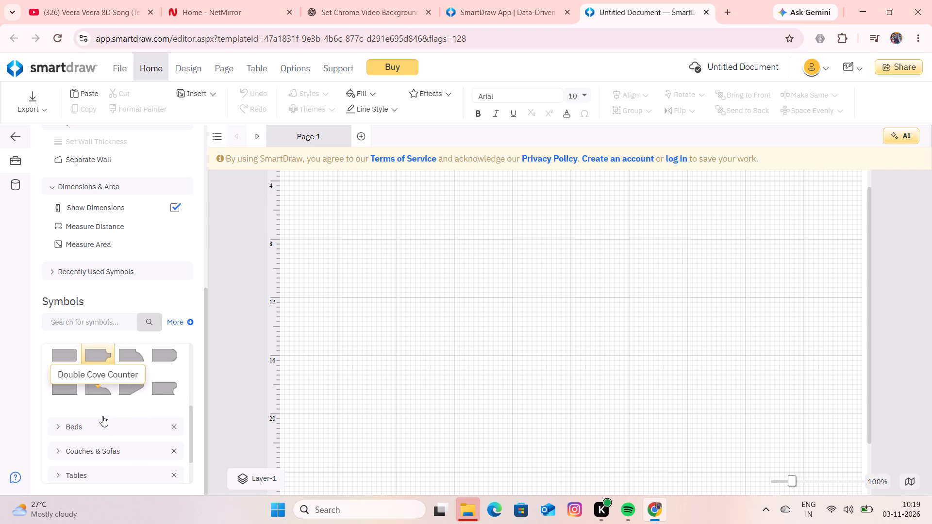
scroll(102, 416, "right", 1)
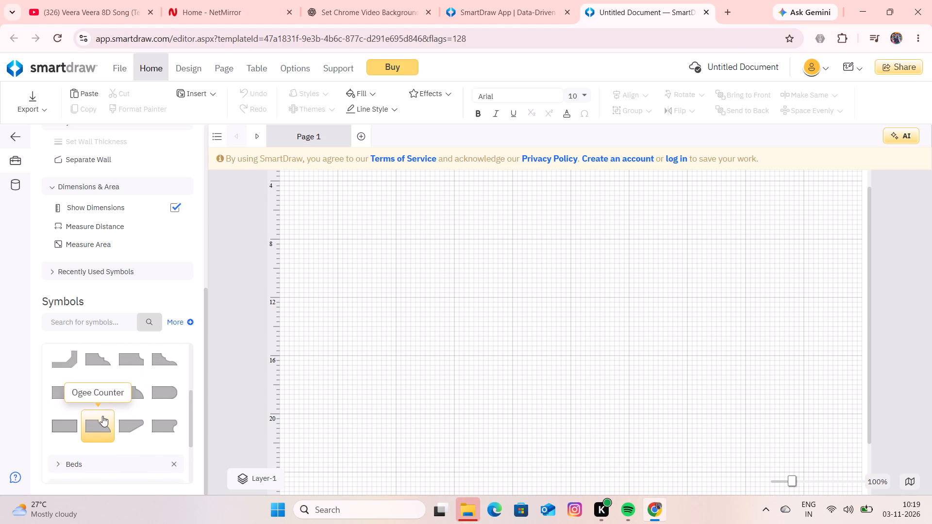
left_click(71, 426)
double_click(71, 426)
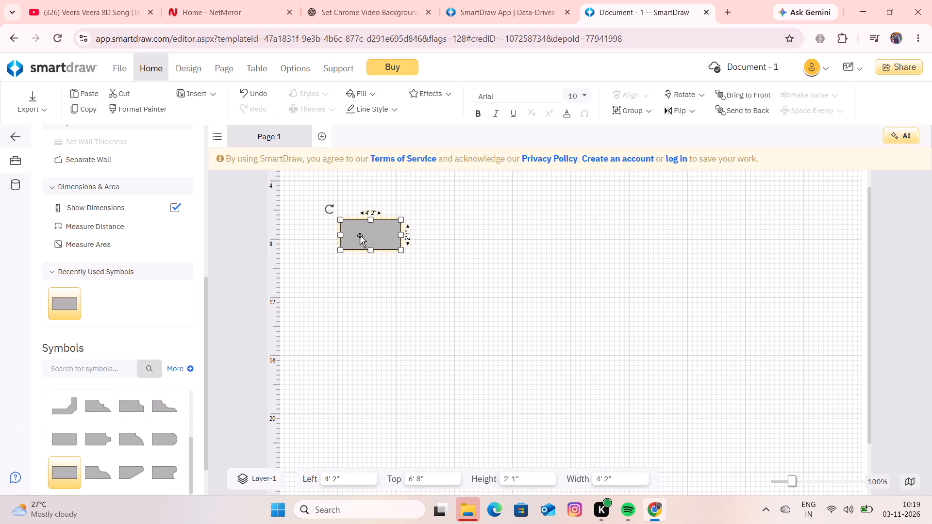
Stretch the island counter to about 19' 10" wide by 2' 5" high and move it to about 12' 8" across, 21' down.
left_click_drag(360, 235, 434, 315)
double_click(434, 315)
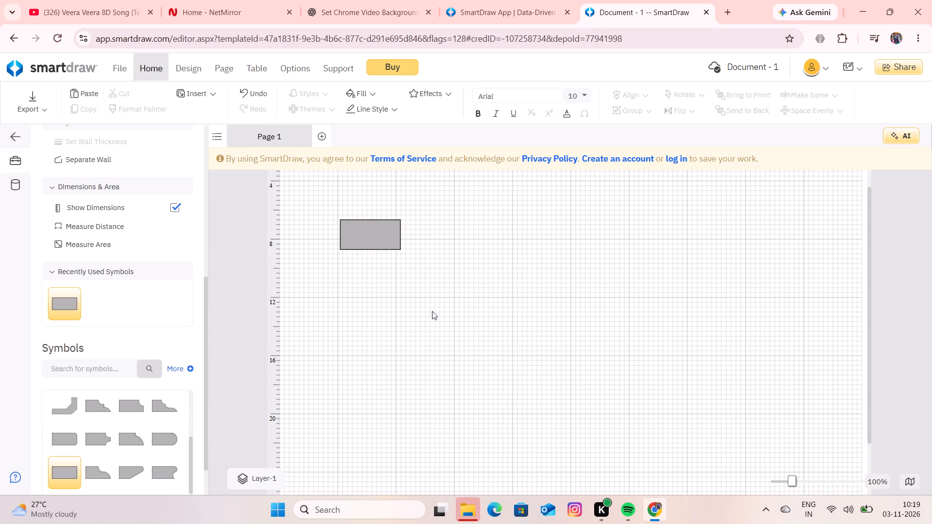
left_click_drag(378, 237, 491, 316)
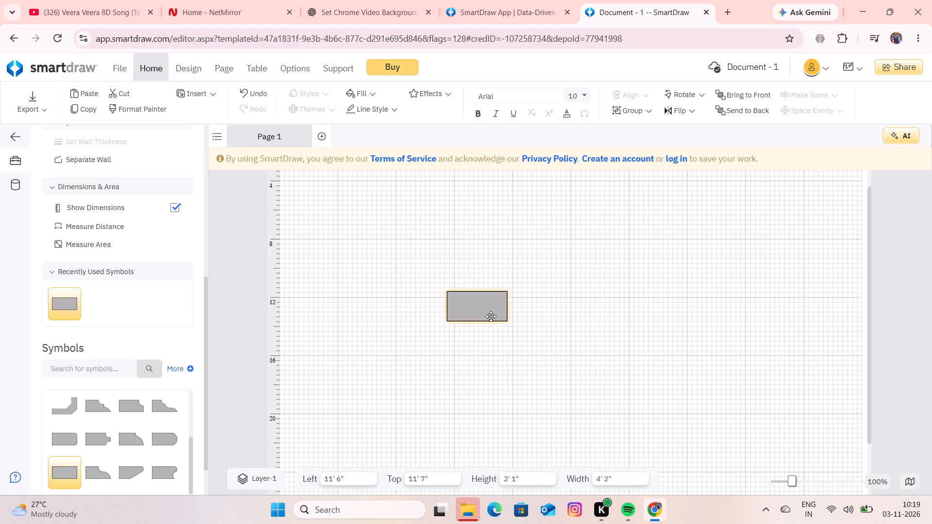
left_click_drag(491, 316, 490, 395)
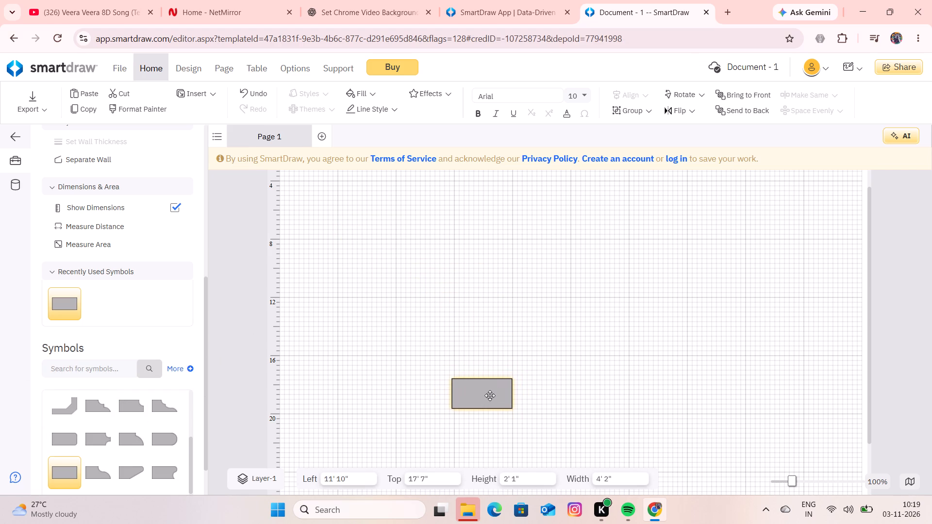
left_click_drag(490, 395, 491, 400)
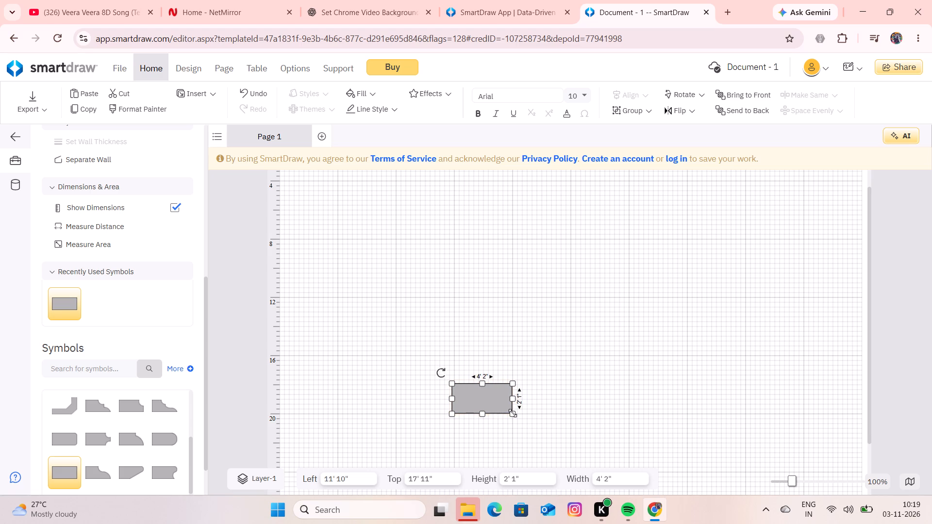
left_click_drag(513, 413, 736, 417)
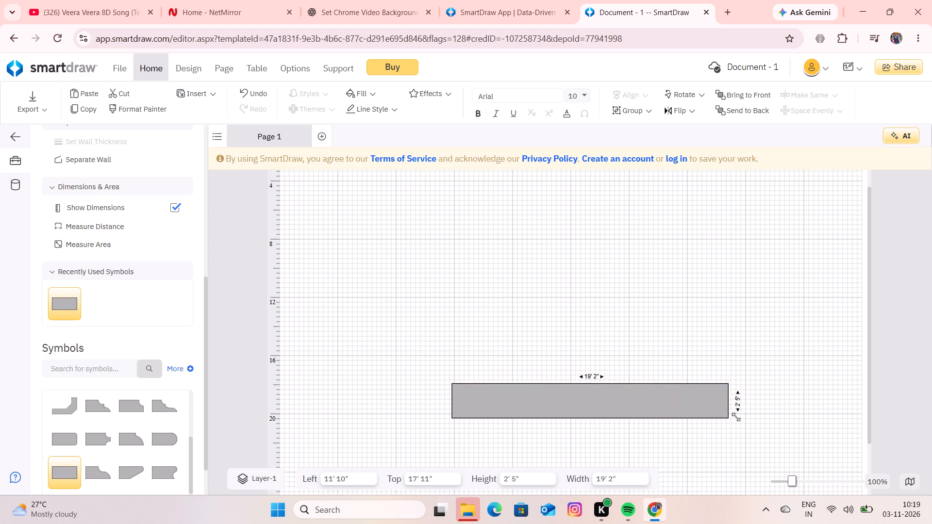
left_click_drag(736, 417, 740, 416)
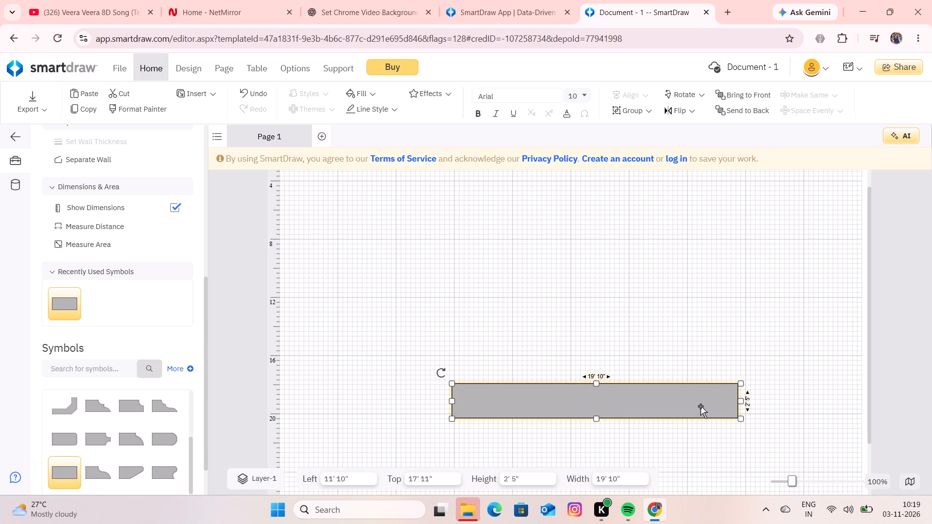
left_click_drag(700, 406, 712, 451)
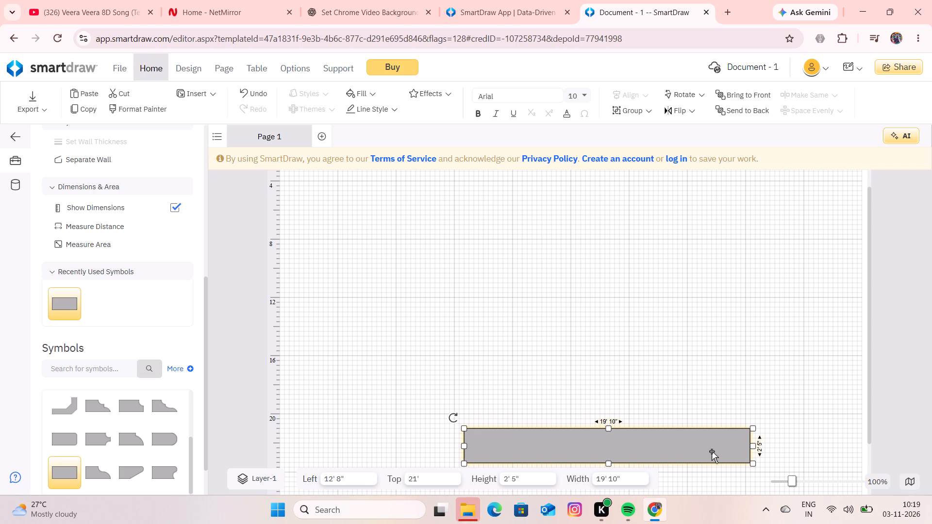
Expand the Beds symbol group and look over the available bed symbols.
scroll(105, 390, "down", 3)
left_click(104, 397)
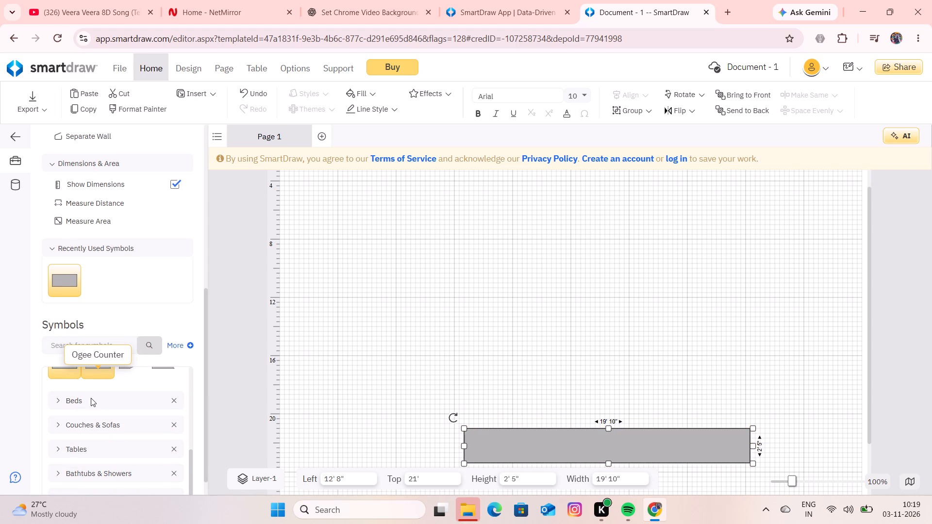
double_click(87, 398)
left_click(68, 403)
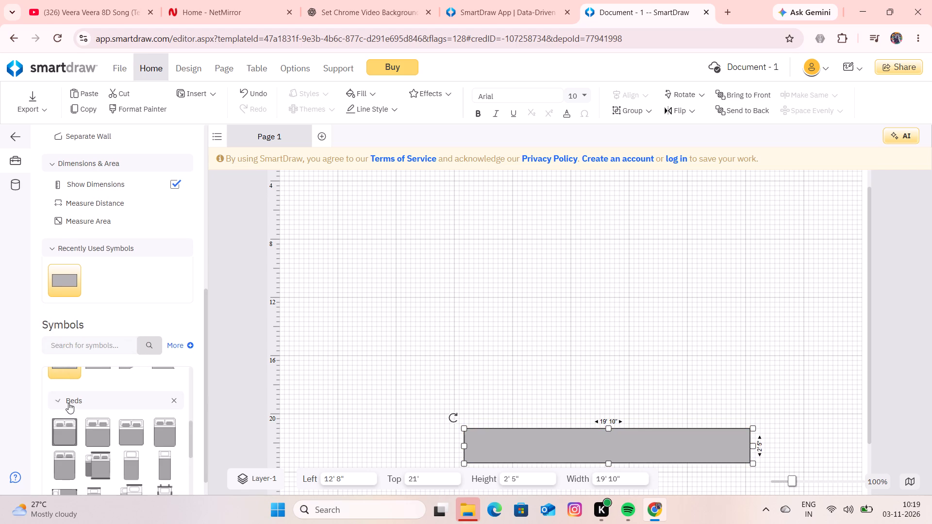
scroll(68, 403, "down", 2)
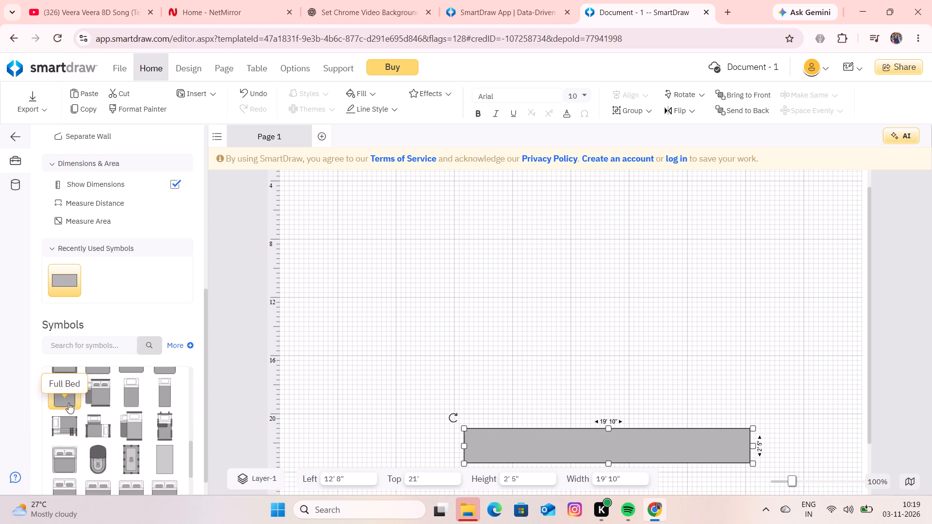
scroll(68, 403, "down", 3)
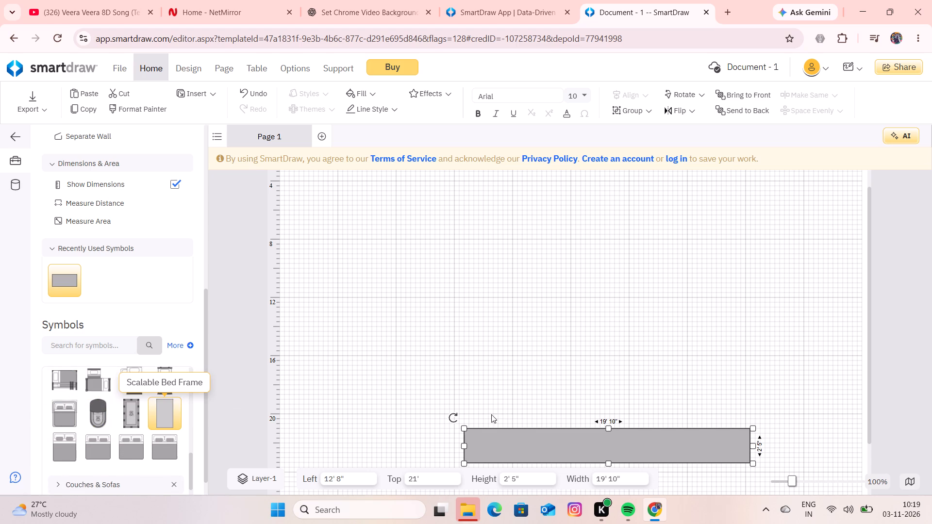
Resize the island counter to about 32' 4" wide by 9" high and set it against the page's left edge, about 23' down.
left_click_drag(464, 429, 394, 441)
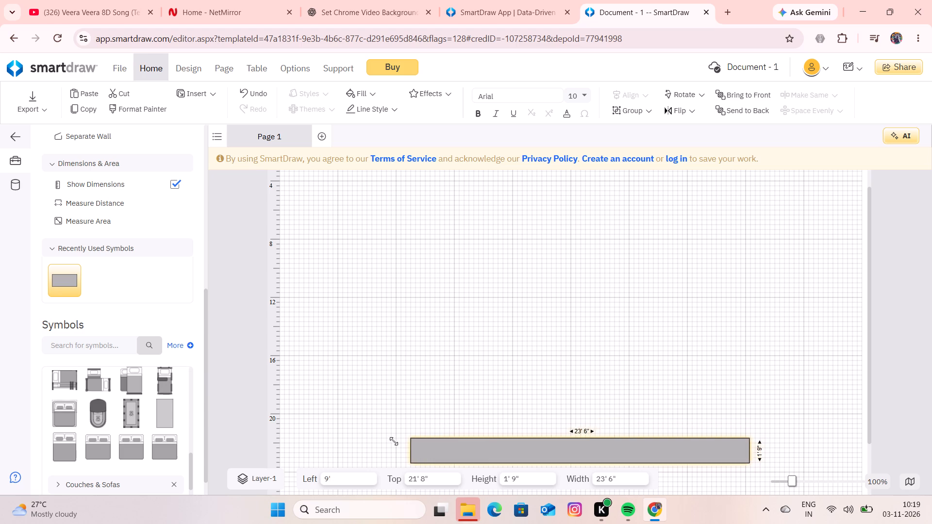
left_click_drag(394, 441, 274, 451)
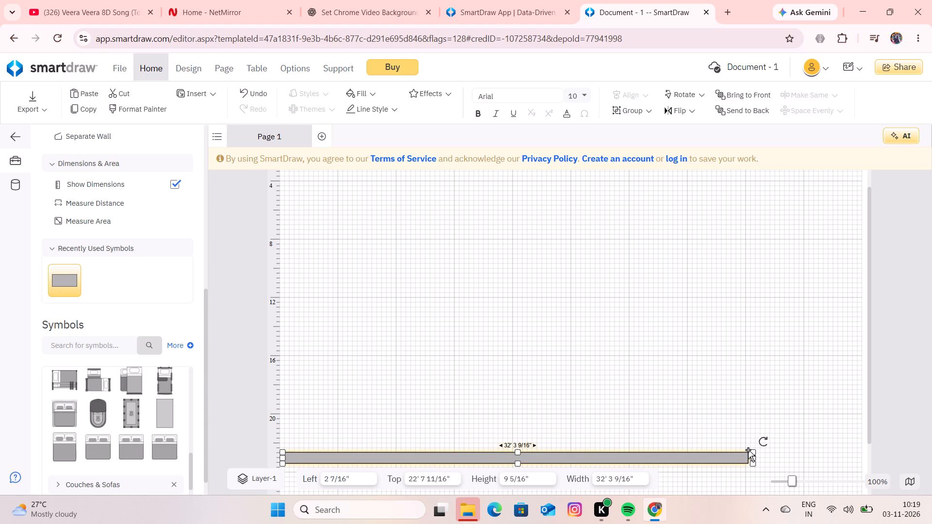
left_click_drag(747, 453, 780, 446)
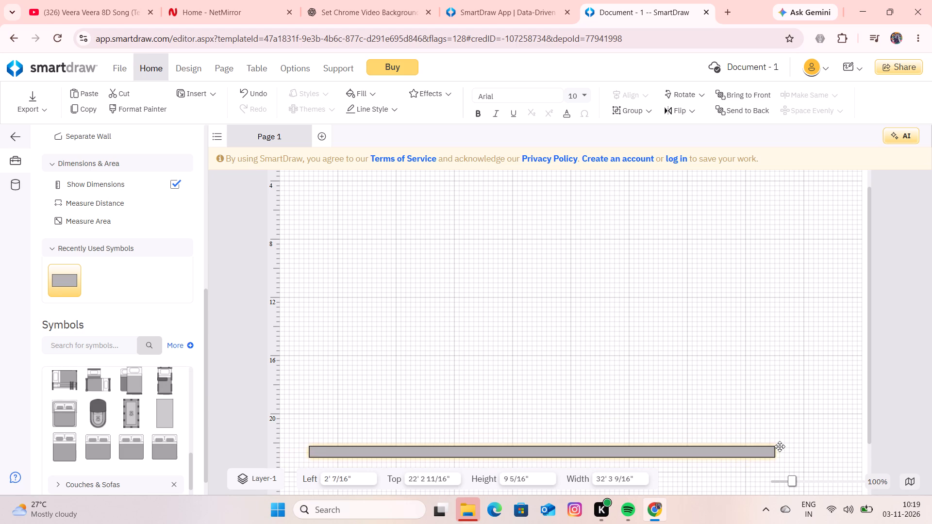
left_click_drag(780, 446, 745, 453)
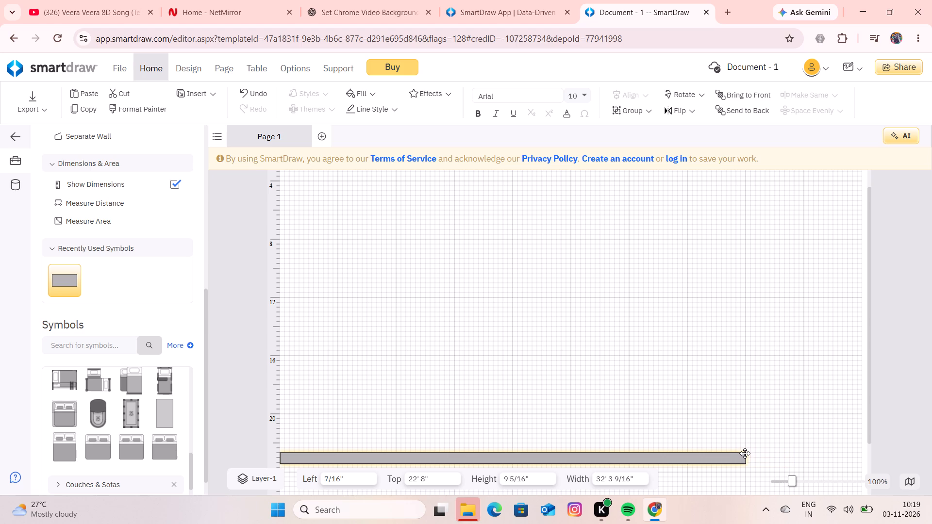
left_click_drag(745, 453, 747, 458)
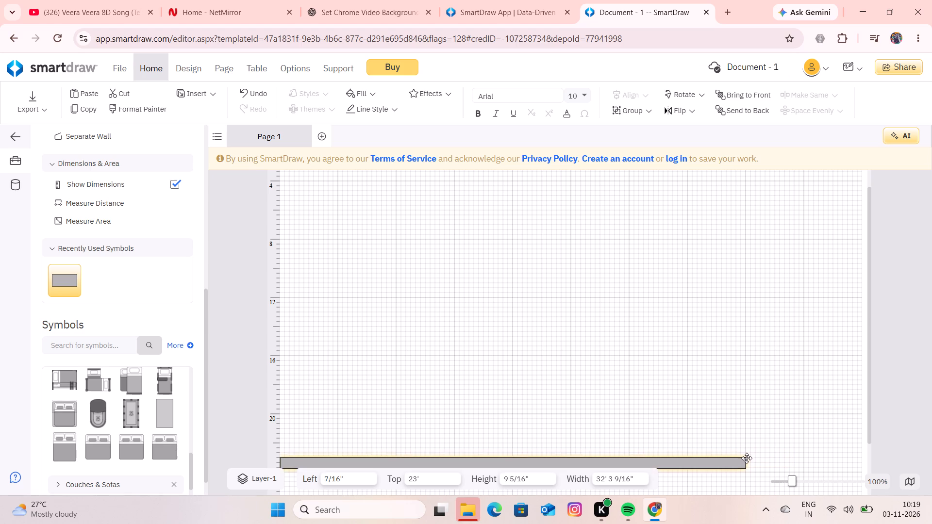
left_click_drag(747, 458, 744, 458)
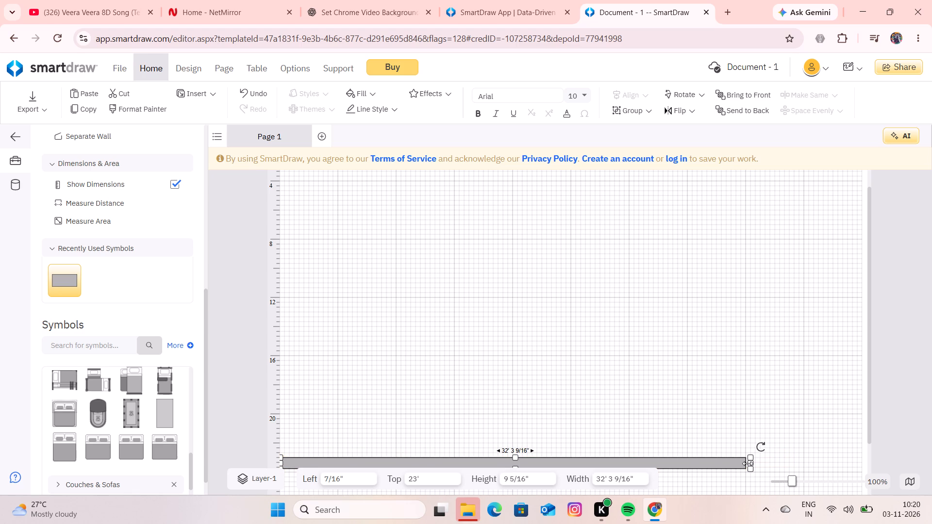
Extend the island strip's right end past the original page edge, making it about 60' 4" wide.
left_click_drag(748, 462, 861, 456)
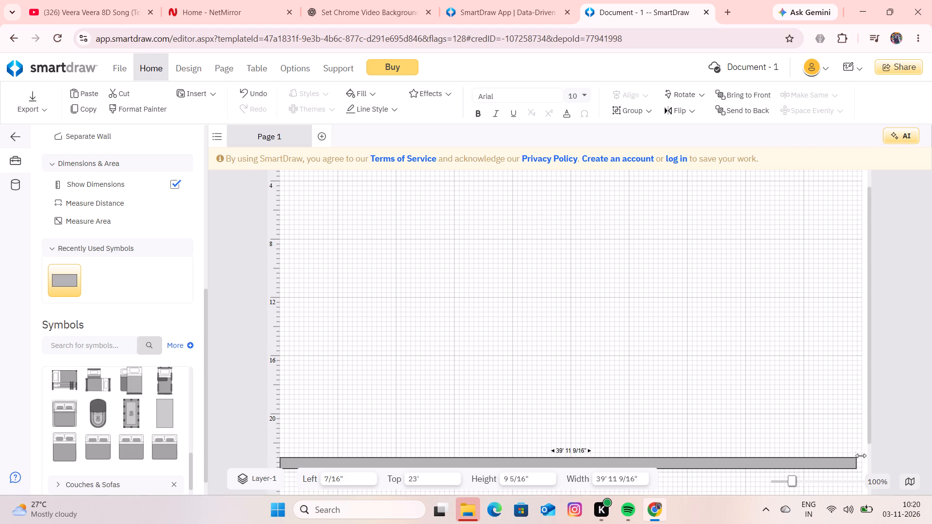
left_click_drag(861, 456, 927, 445)
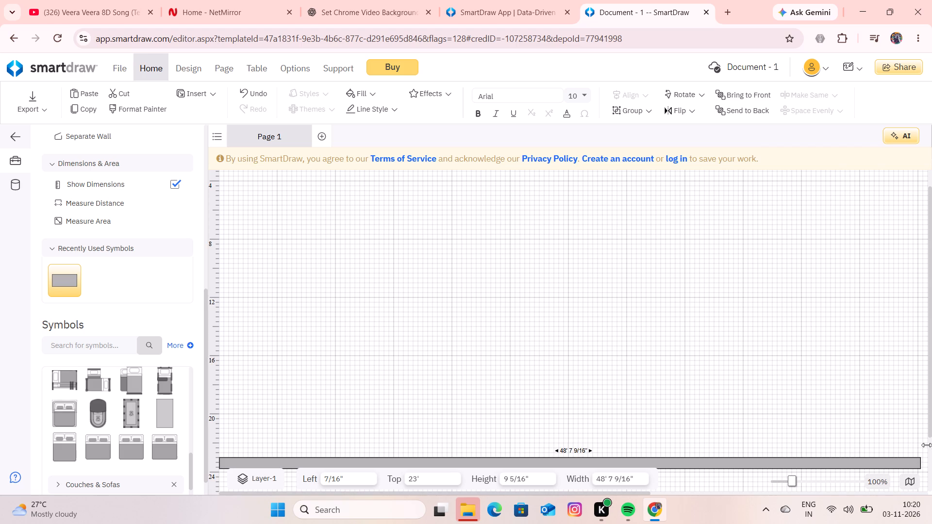
left_click_drag(927, 445, 782, 459)
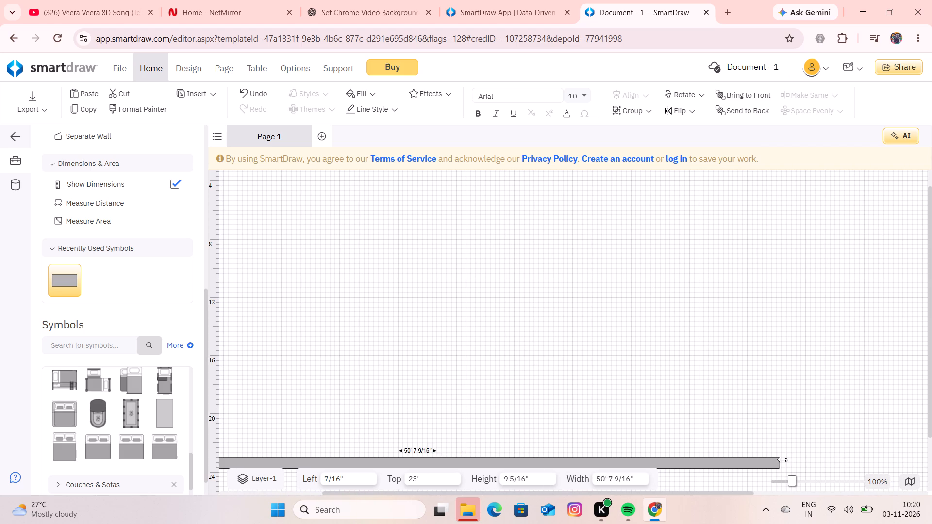
left_click_drag(782, 459, 924, 442)
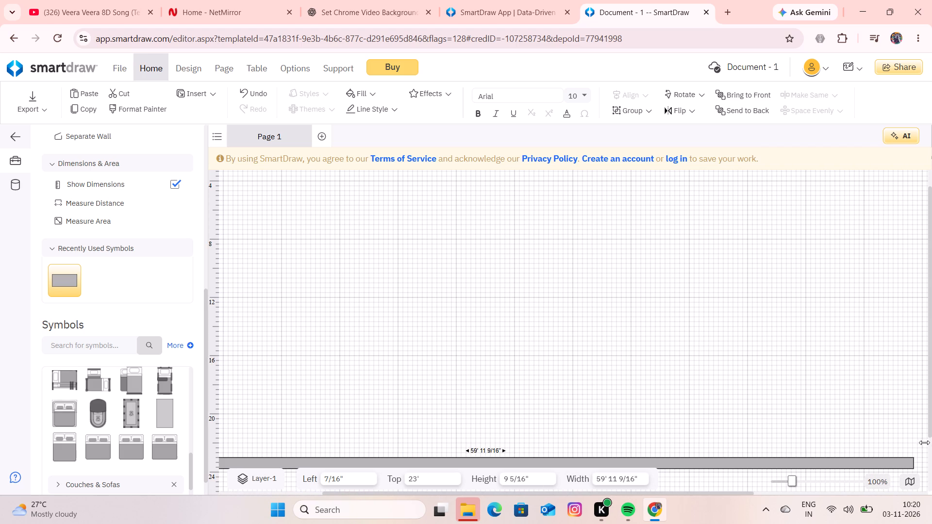
left_click_drag(924, 442, 927, 442)
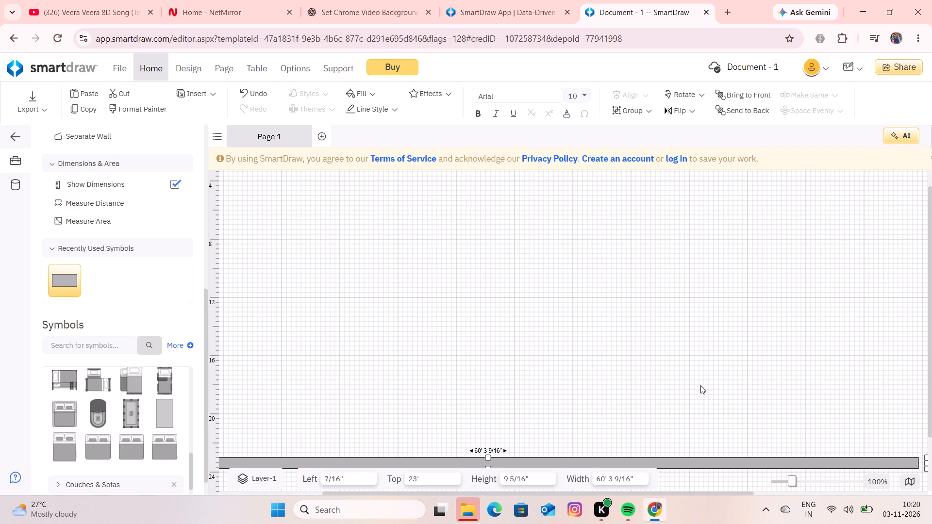
left_click(700, 385)
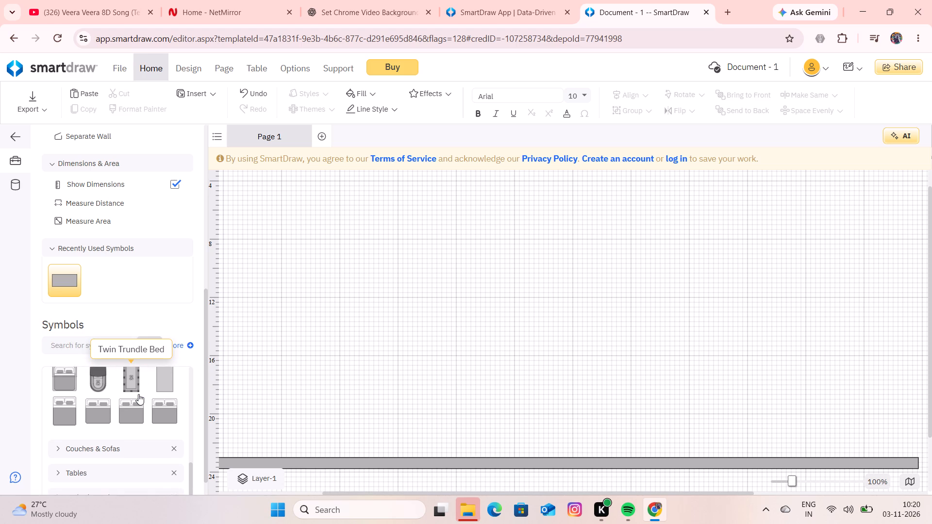
Add a California King Bed from the Beds symbols to the plan, above the long counter strip.
scroll(138, 394, "up", 1)
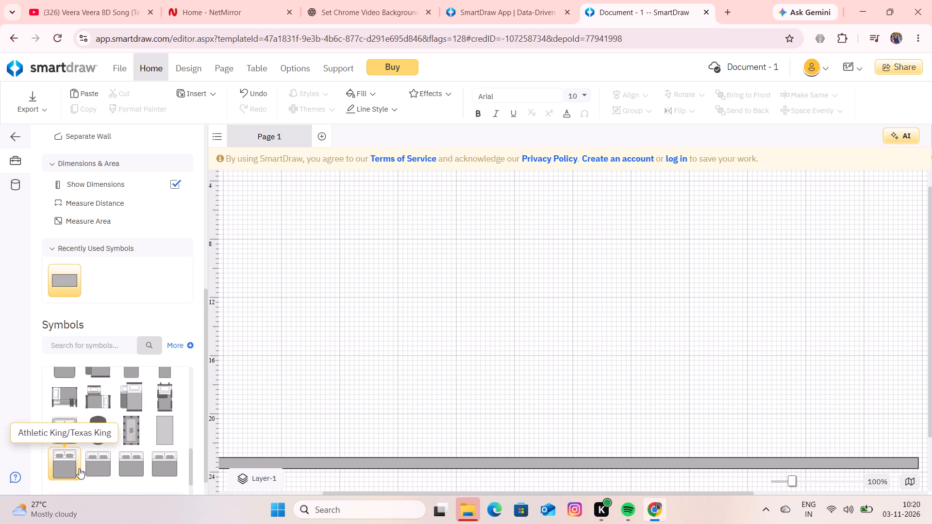
scroll(66, 408, "up", 2)
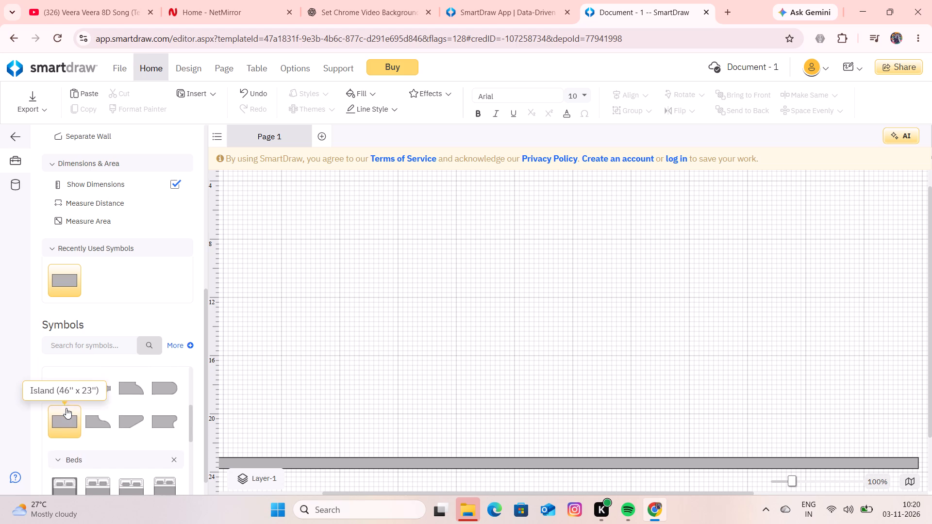
scroll(66, 408, "down", 2)
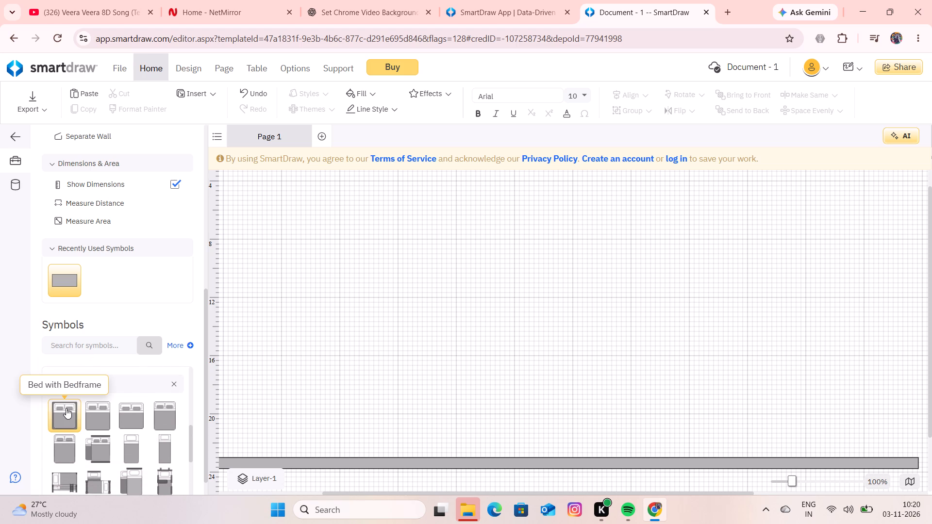
left_click(104, 419)
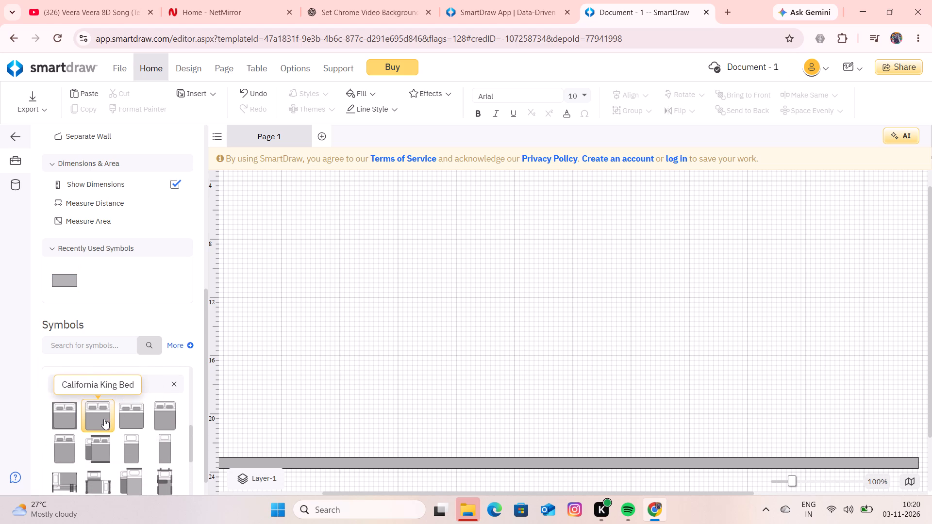
double_click(104, 419)
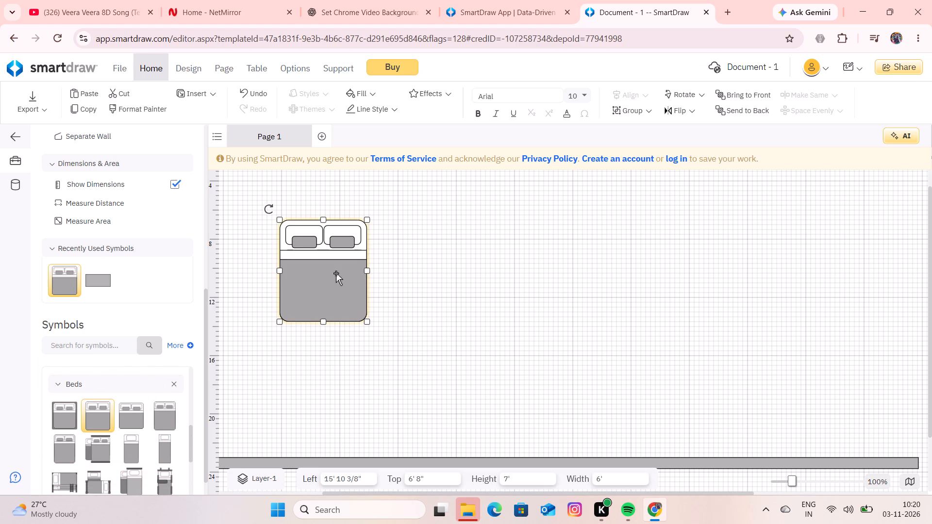
Shrink the bed to about 4' 8" wide by 5' 8" high and move it down to just above the counter strip.
left_click_drag(281, 217, 291, 253)
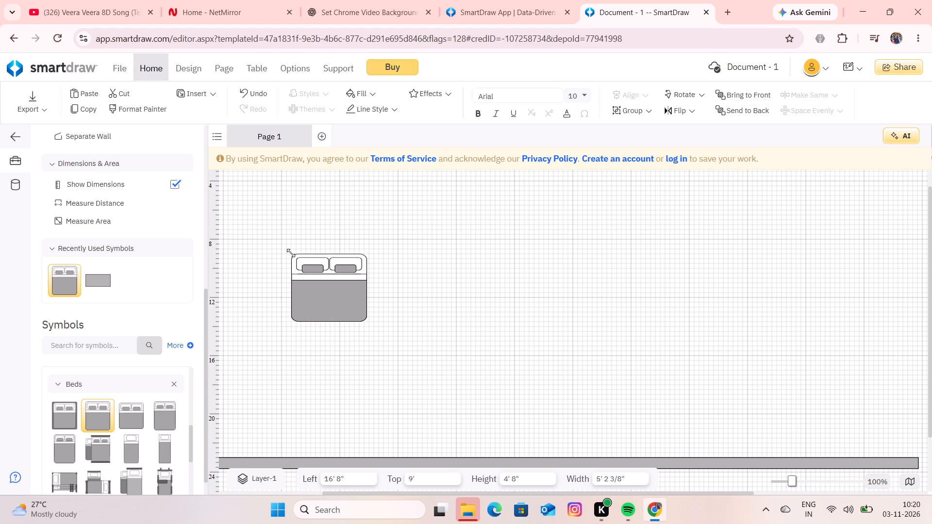
left_click_drag(291, 253, 288, 235)
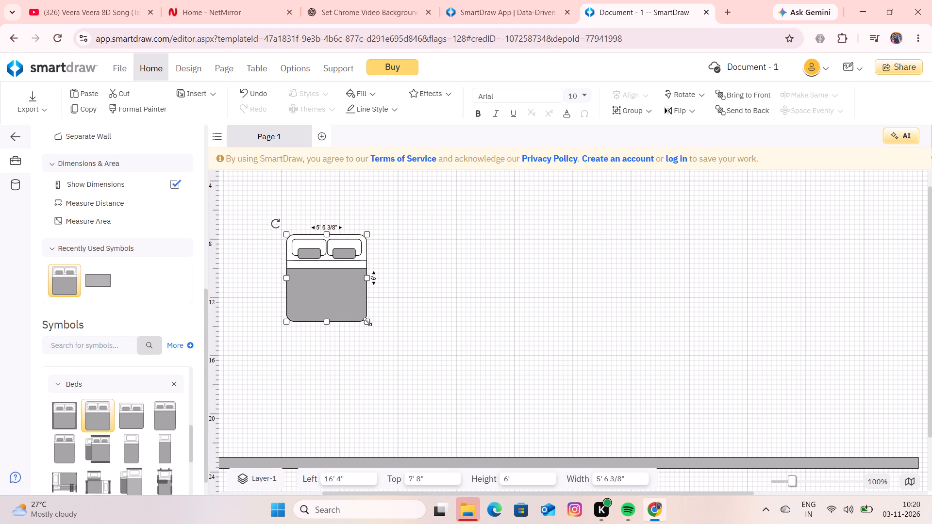
left_click_drag(367, 322, 352, 318)
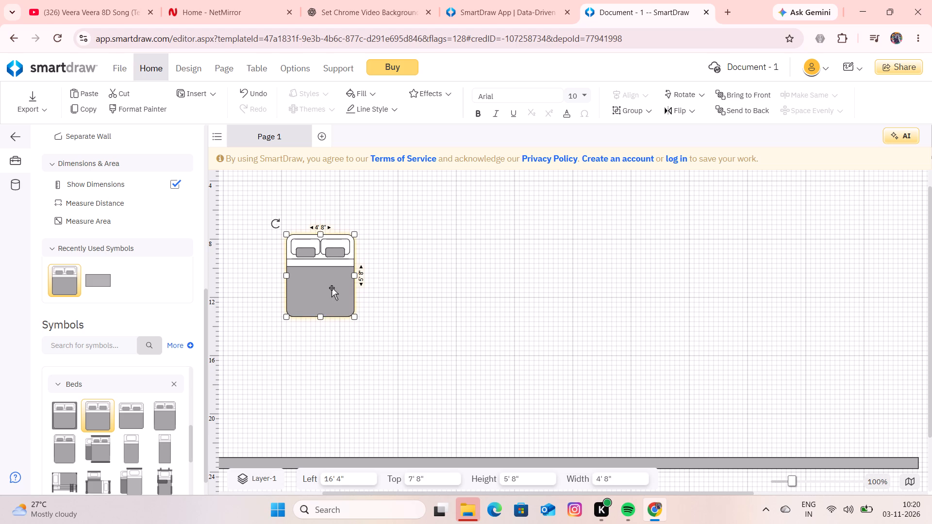
left_click_drag(332, 288, 295, 336)
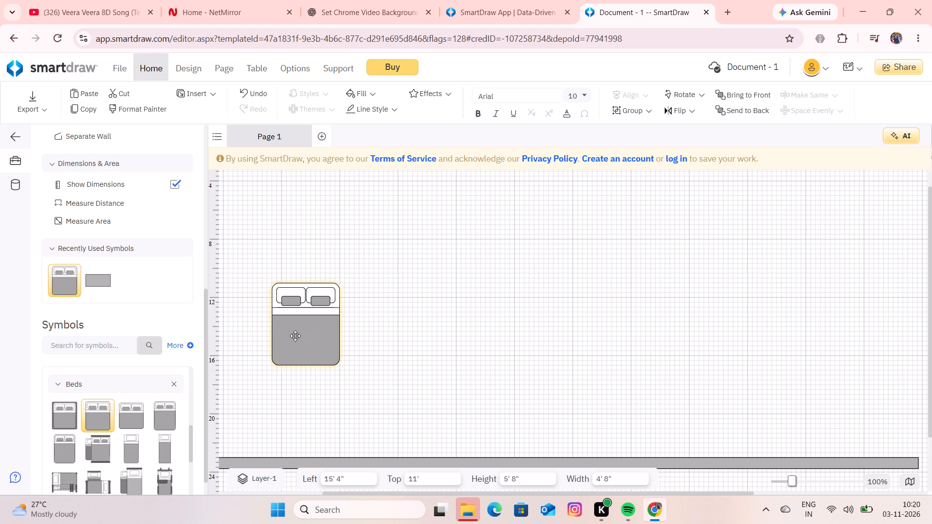
left_click_drag(295, 336, 290, 429)
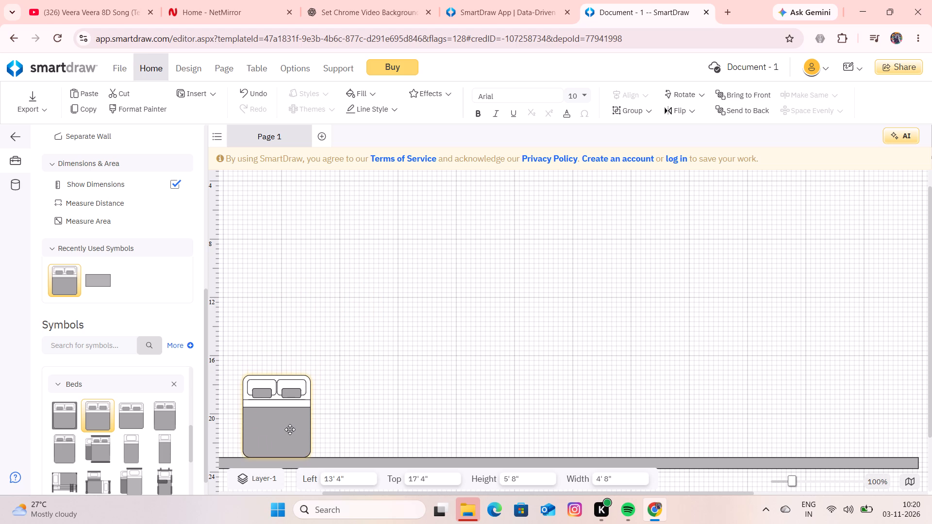
left_click_drag(290, 429, 301, 405)
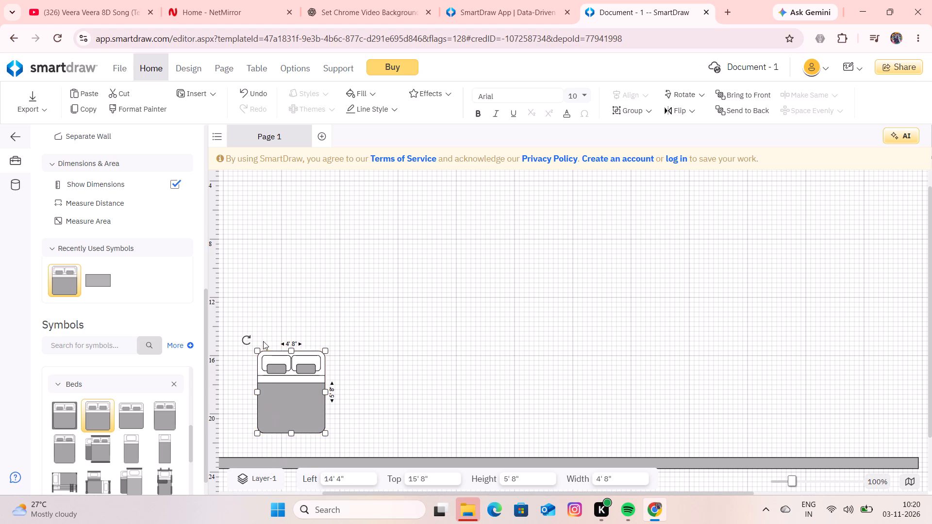
Rotate the bed a quarter turn counterclockwise so its pillows point toward the page's left edge.
left_click(248, 341)
left_click(248, 341)
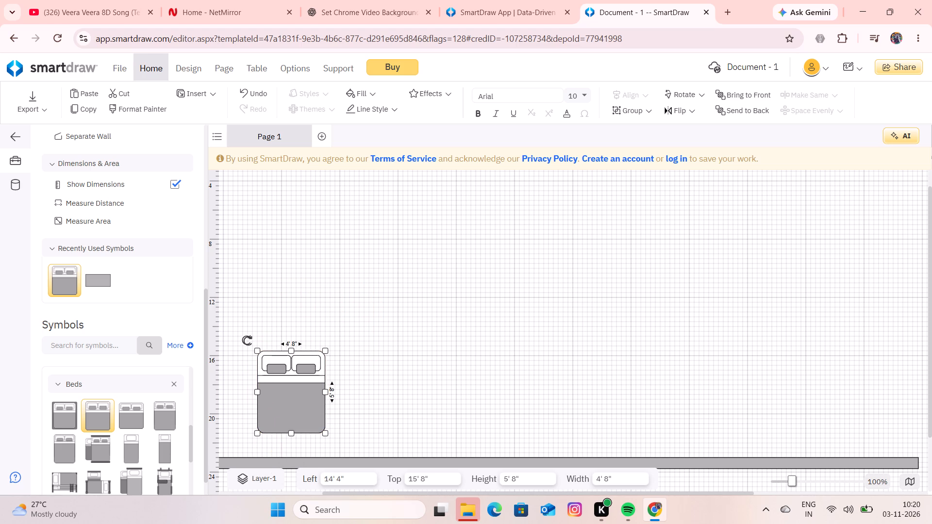
double_click(248, 341)
left_click_drag(248, 341, 205, 401)
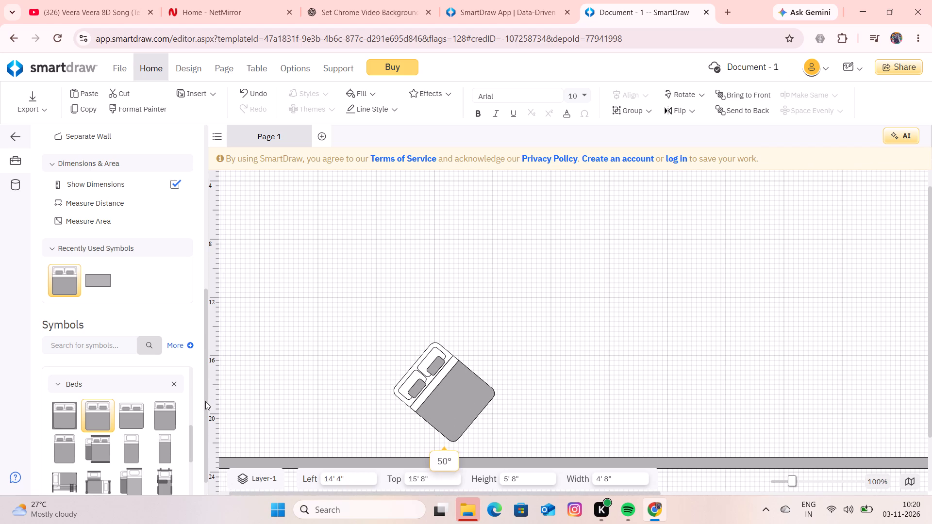
left_click_drag(205, 401, 181, 519)
left_click(181, 519)
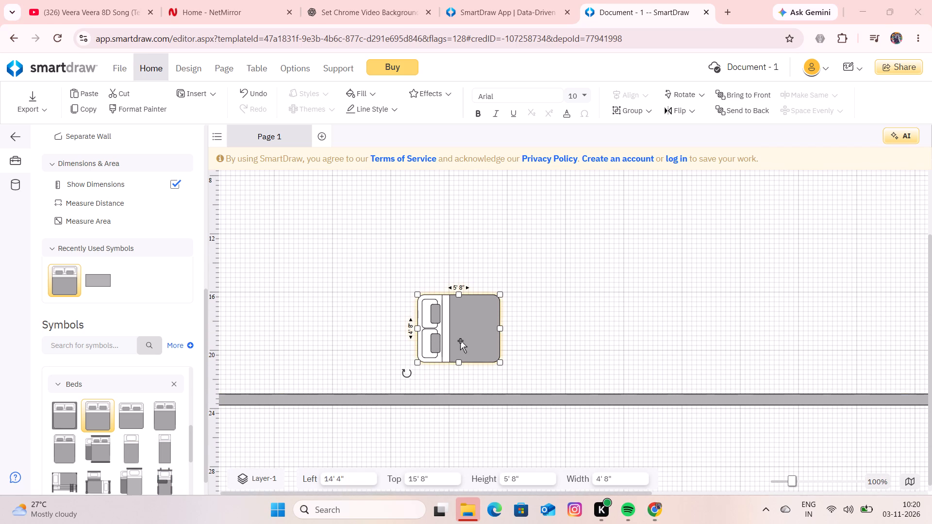
Move the rotated bed against the strip's upper edge near its left end, about 1' 2" from the left and 17' 10" down.
left_click_drag(460, 341, 333, 372)
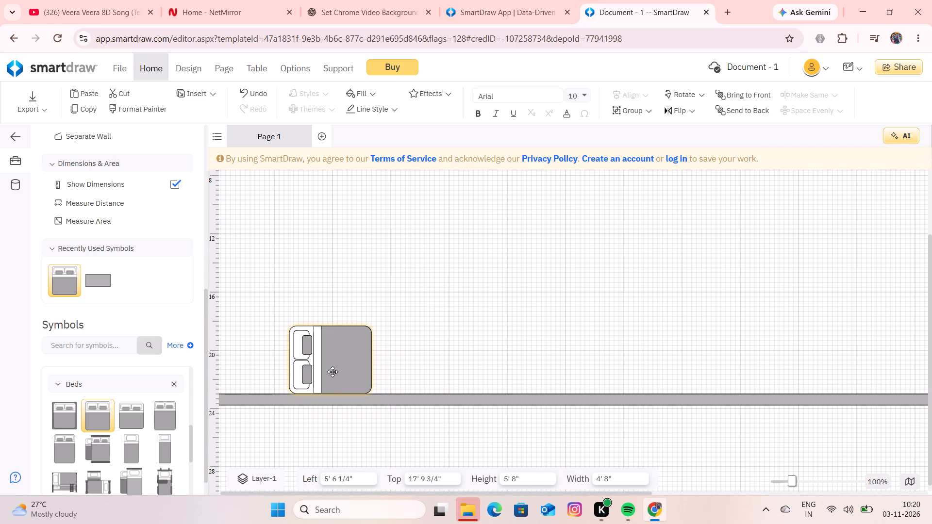
left_click_drag(333, 372, 340, 339)
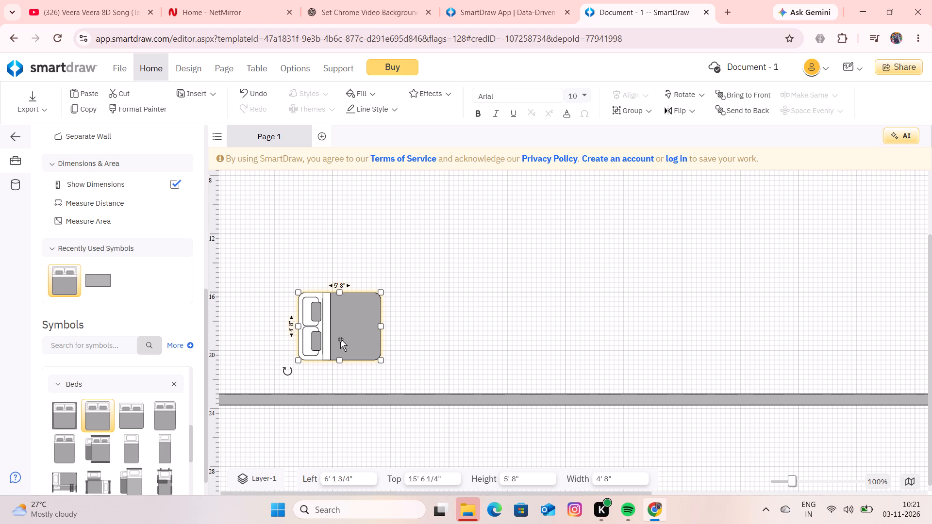
left_click_drag(340, 339, 282, 378)
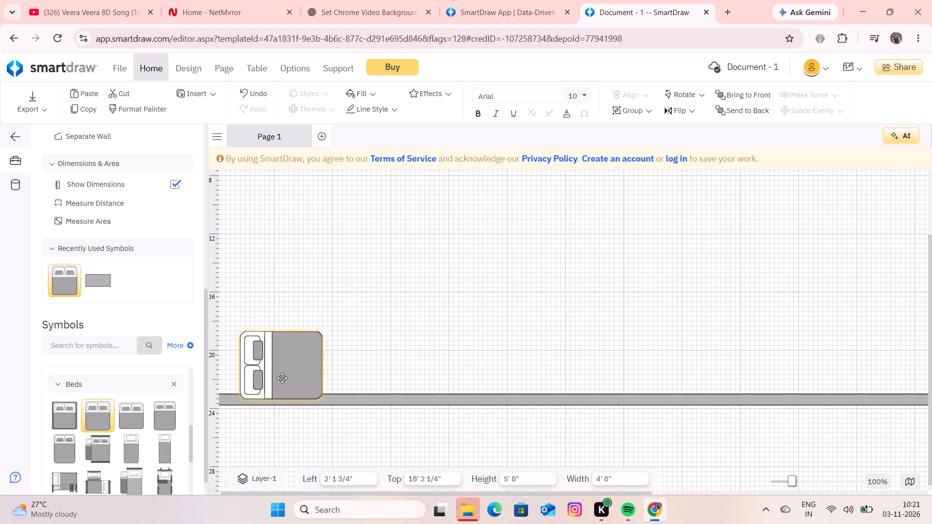
left_click_drag(282, 378, 284, 376)
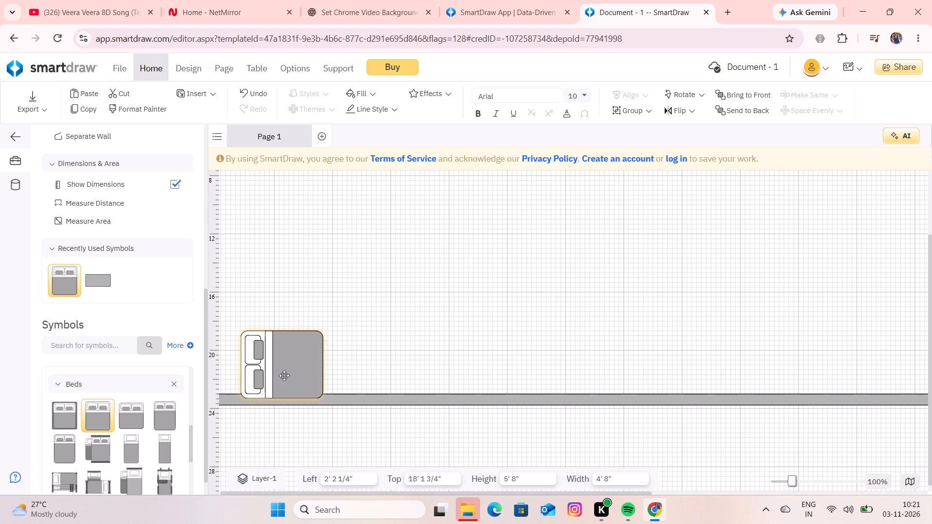
left_click_drag(284, 376, 291, 418)
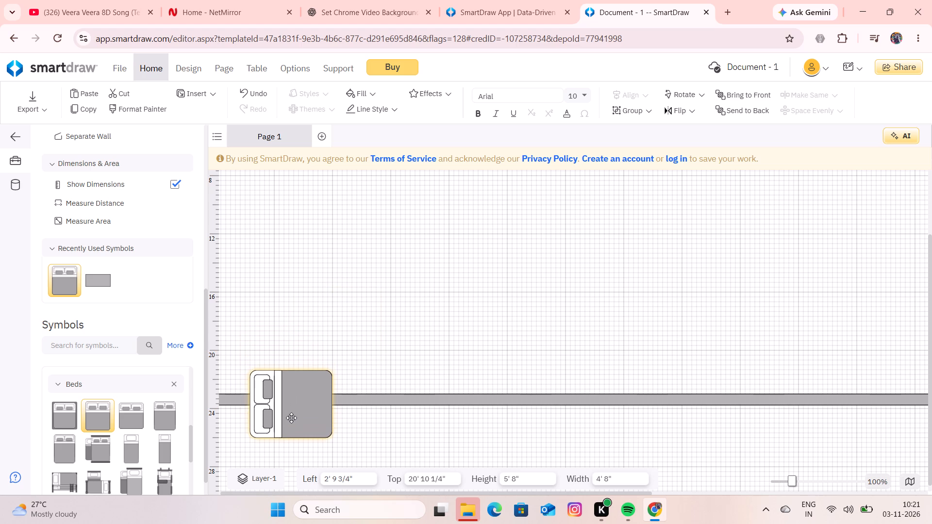
left_click_drag(291, 418, 283, 381)
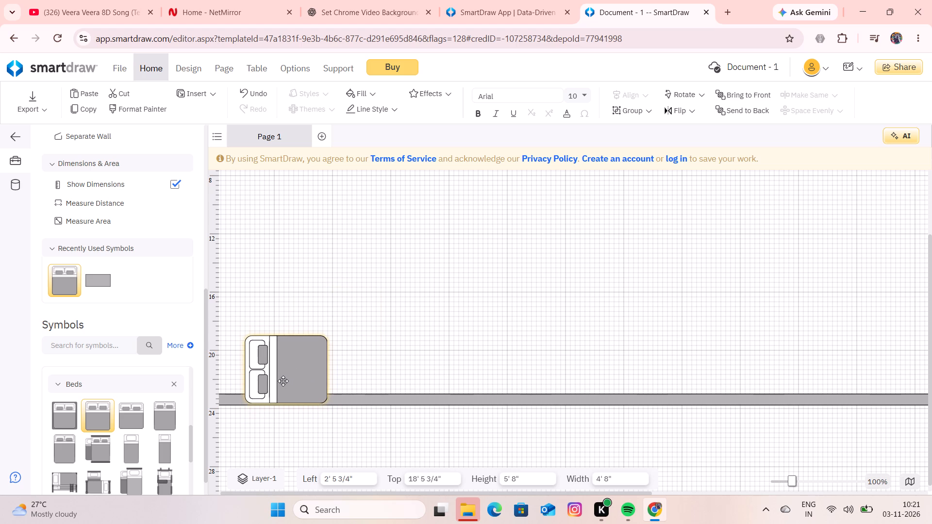
left_click_drag(283, 381, 268, 372)
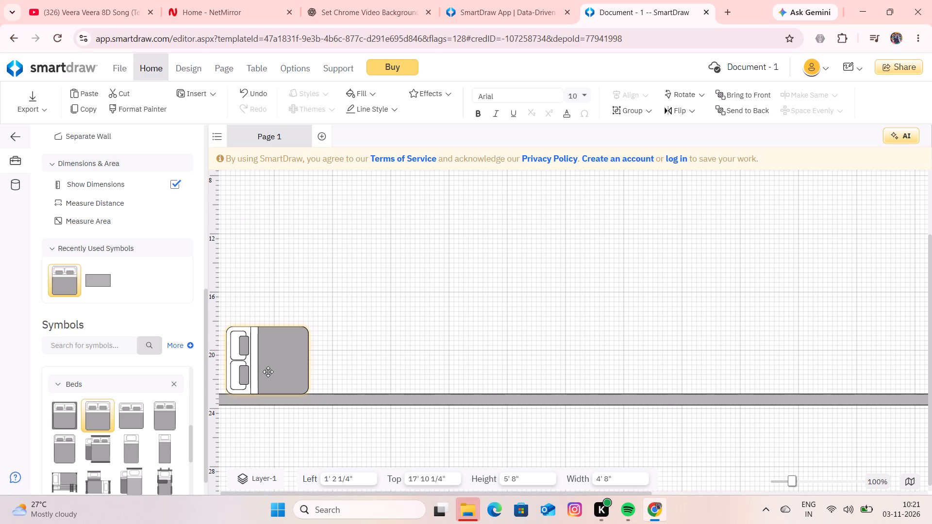
left_click_drag(268, 372, 239, 367)
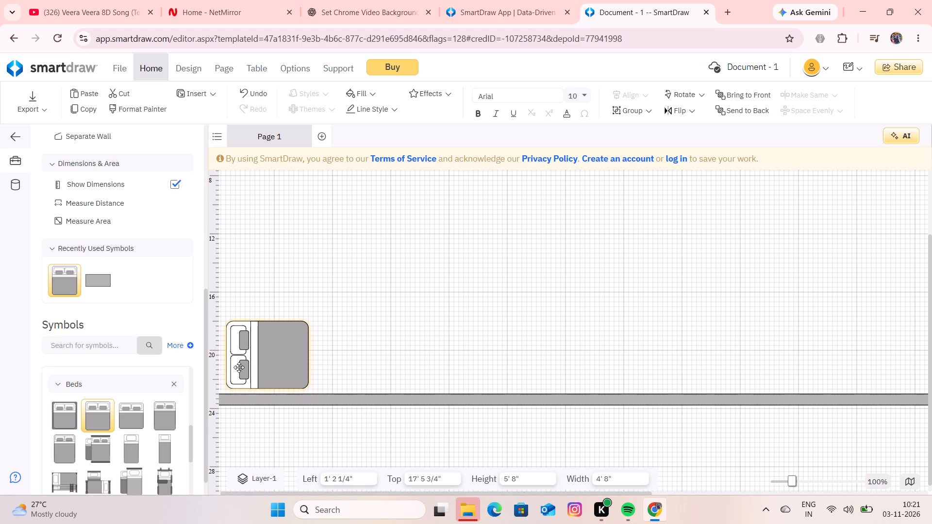
left_click_drag(239, 367, 227, 373)
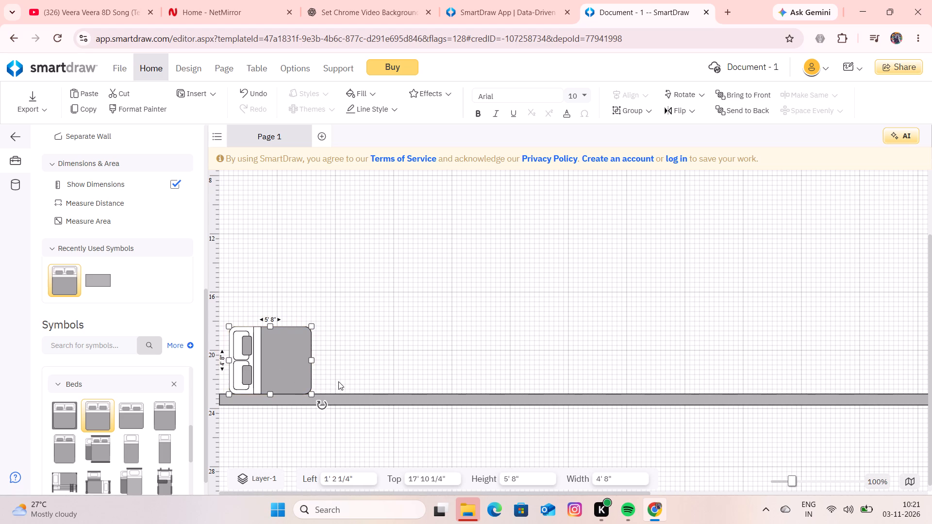
Shift the long counter strip down slightly, so its top is at about 23' 3".
left_click_drag(376, 380, 376, 428)
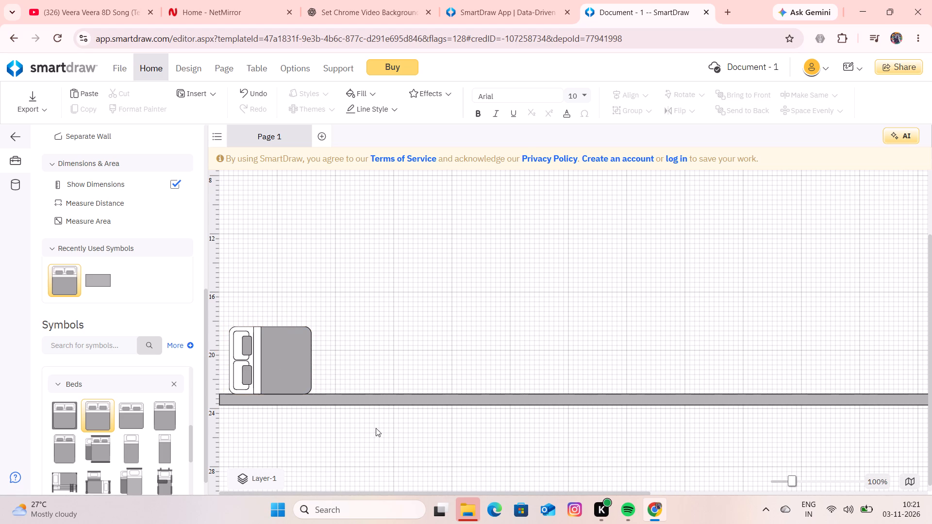
left_click_drag(487, 359, 483, 406)
left_click_drag(483, 403, 476, 406)
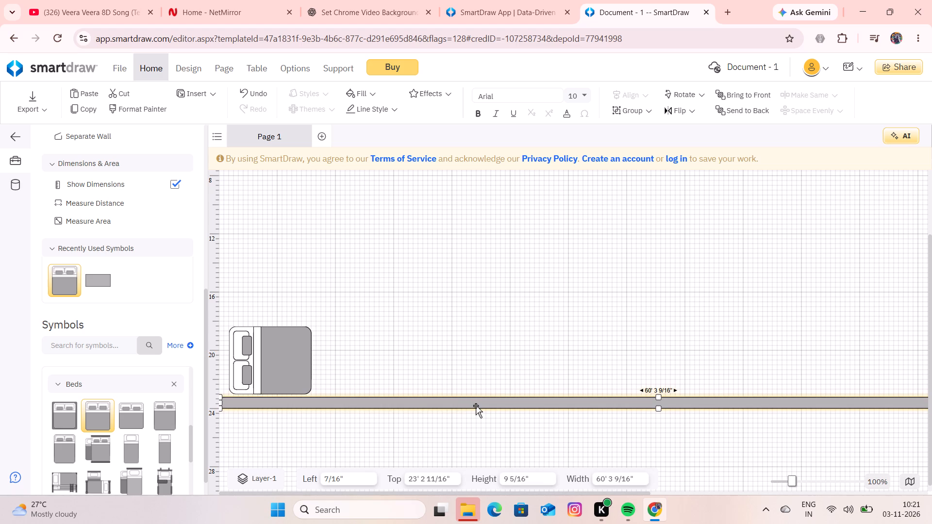
Move the bed down against the shifted strip, with its top at about 18' 2".
left_click_drag(350, 354, 339, 348)
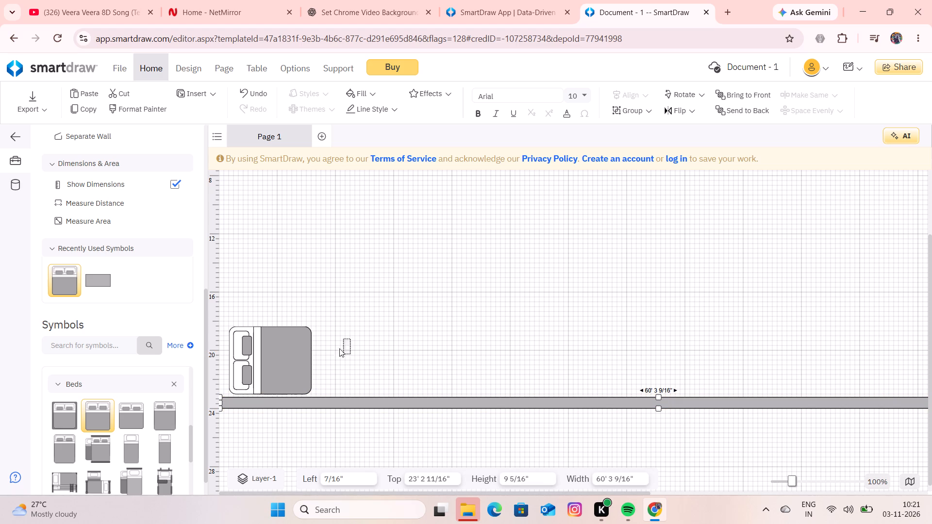
left_click_drag(339, 348, 336, 355)
left_click_drag(291, 352, 267, 361)
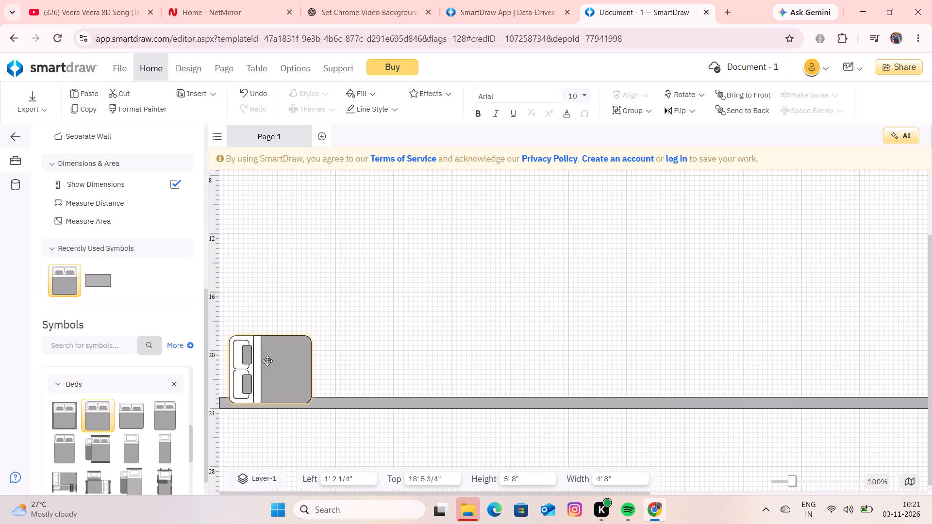
left_click_drag(267, 361, 228, 357)
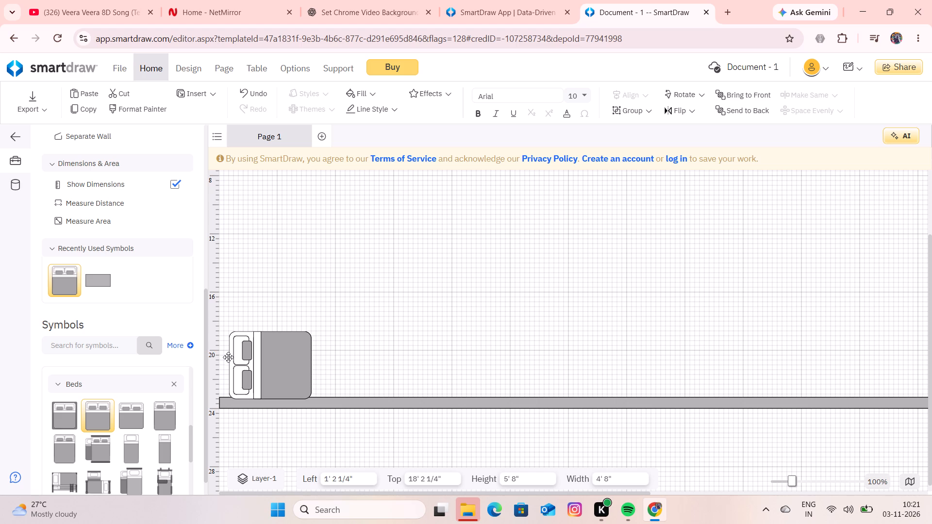
left_click_drag(228, 357, 230, 357)
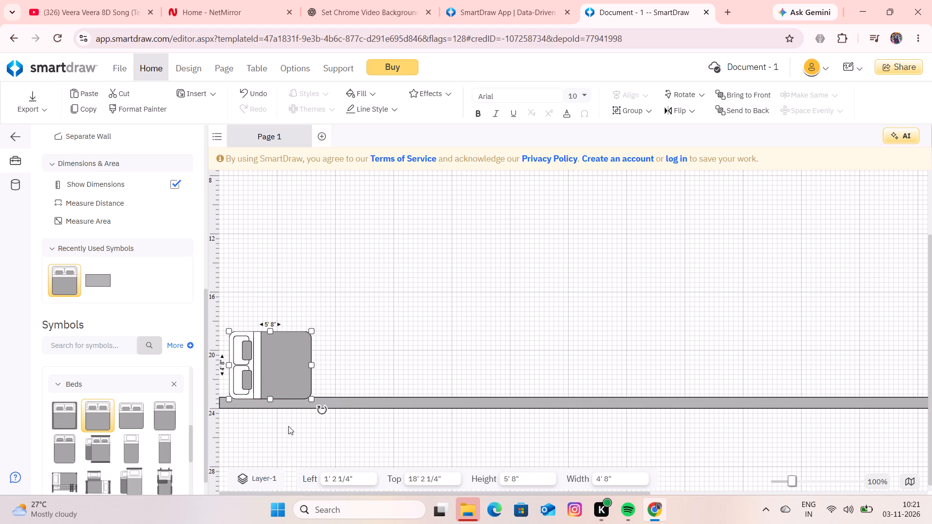
Add a three-seat Sofa from the Couches & Sofas symbols, placed about 16' 8" from the left and 14' down.
scroll(133, 434, "down", 3)
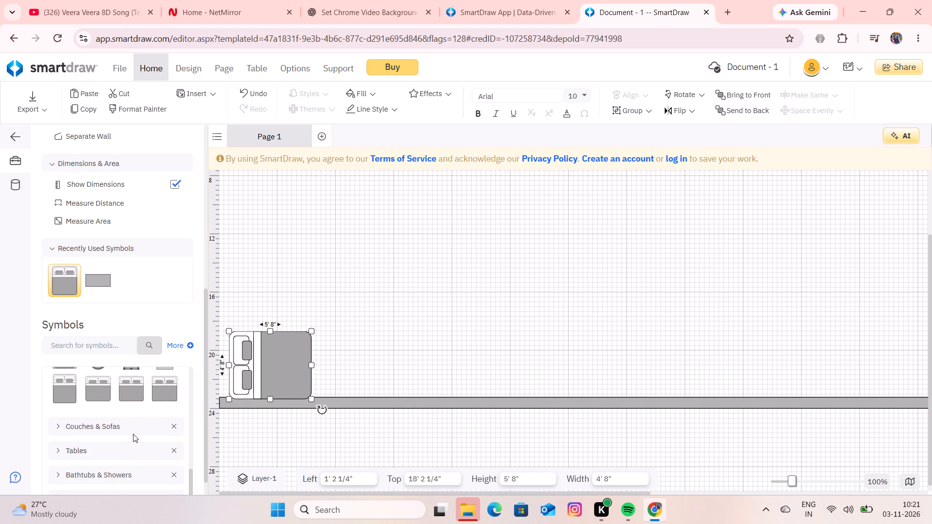
left_click(106, 423)
scroll(106, 423, "down", 1)
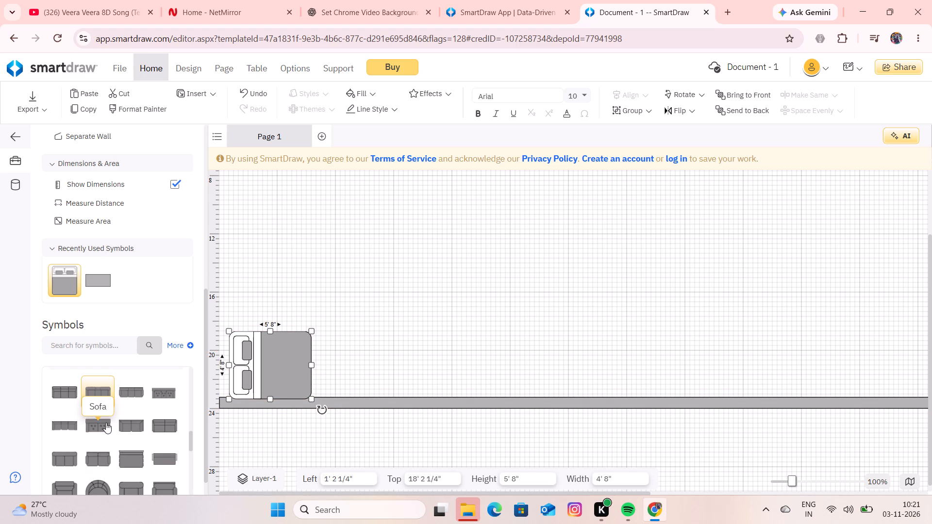
scroll(106, 423, "down", 1)
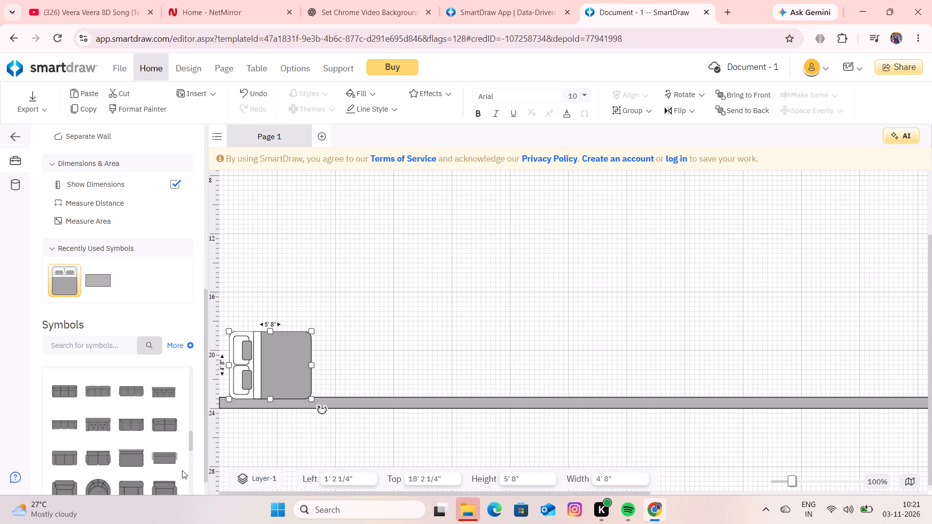
scroll(173, 456, "down", 1)
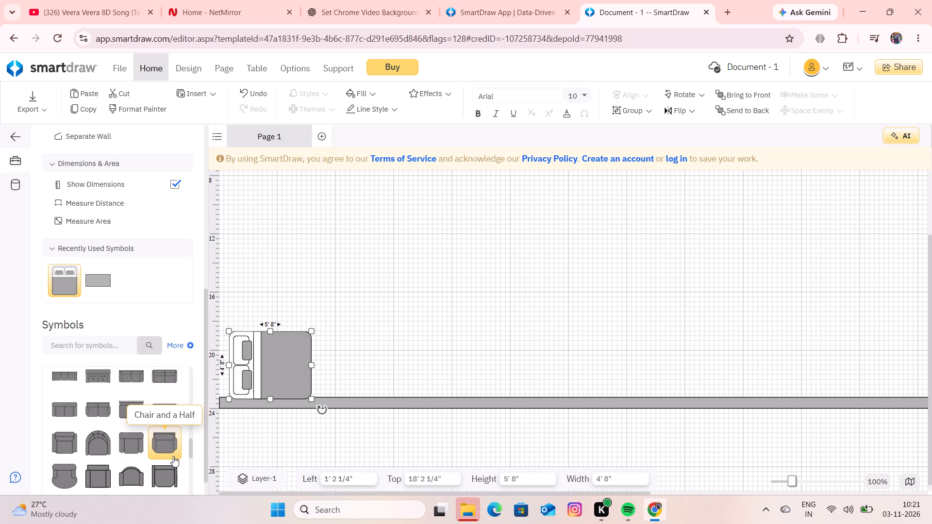
scroll(173, 456, "up", 2)
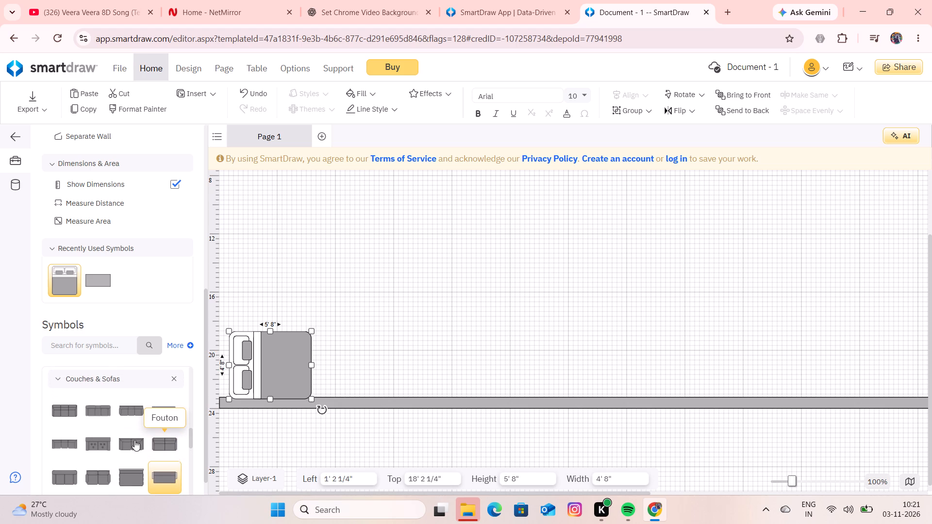
left_click(68, 405)
double_click(68, 405)
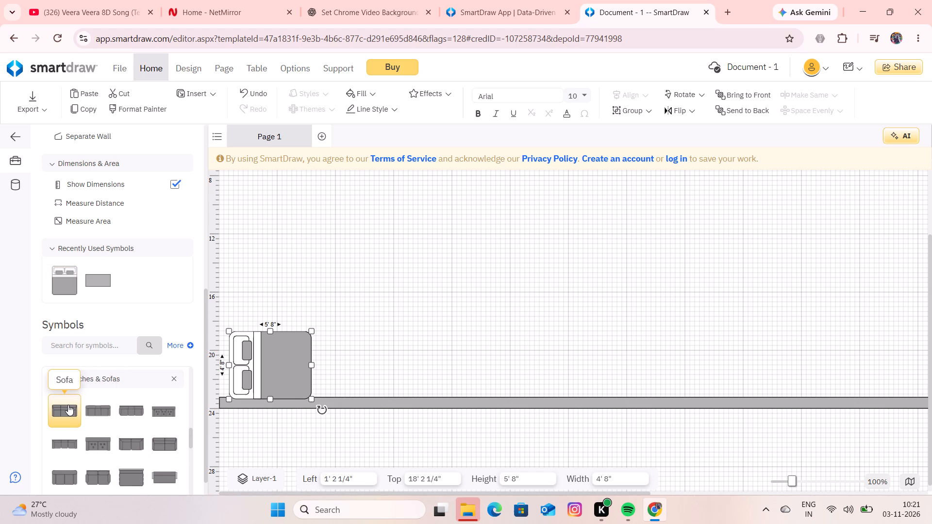
left_click_drag(338, 238, 453, 257)
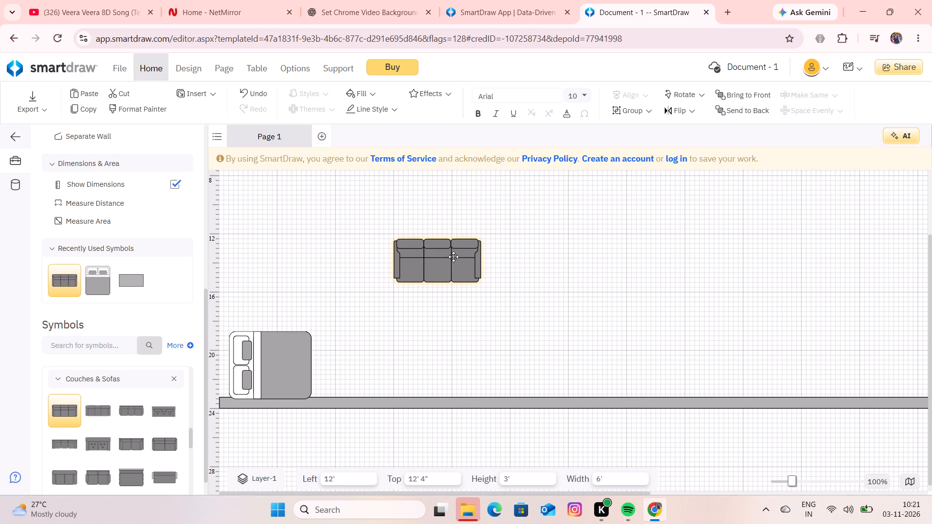
left_click_drag(453, 257, 520, 305)
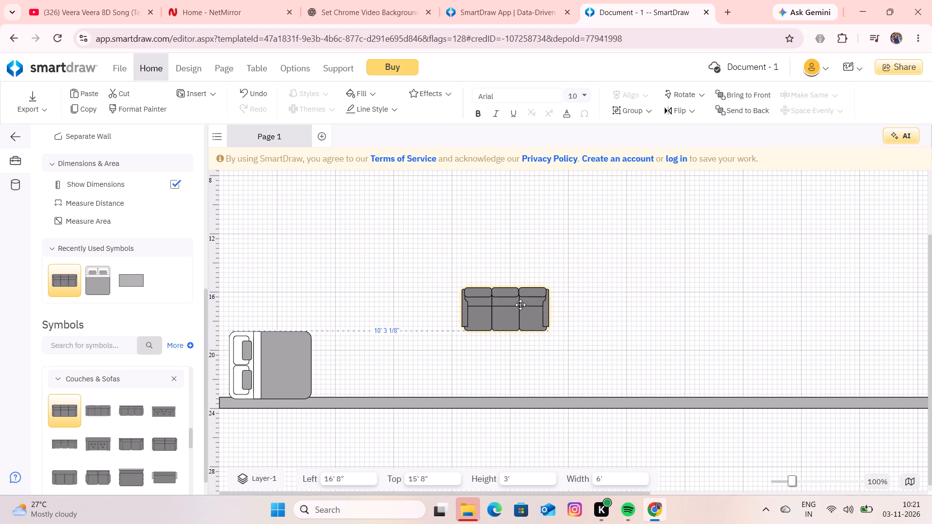
left_click_drag(520, 305, 520, 283)
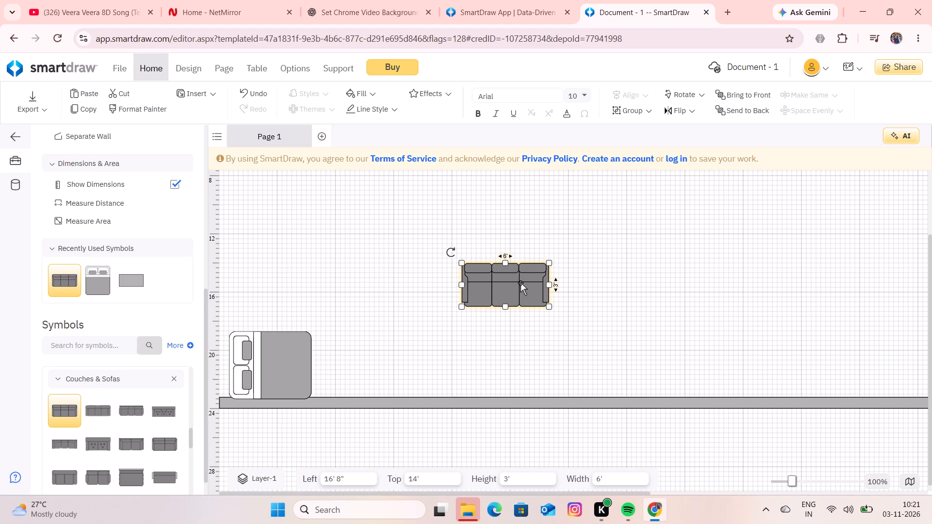
Add an Arm Chair rotated 90° below and left of the sofa, about 12' 10" from the left and 17' 7" down.
scroll(114, 450, "down", 1)
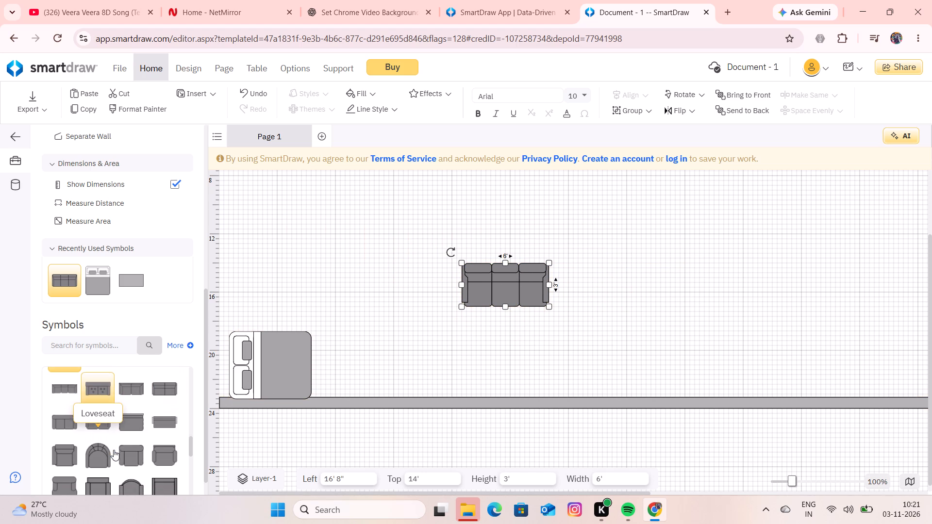
scroll(114, 450, "down", 1)
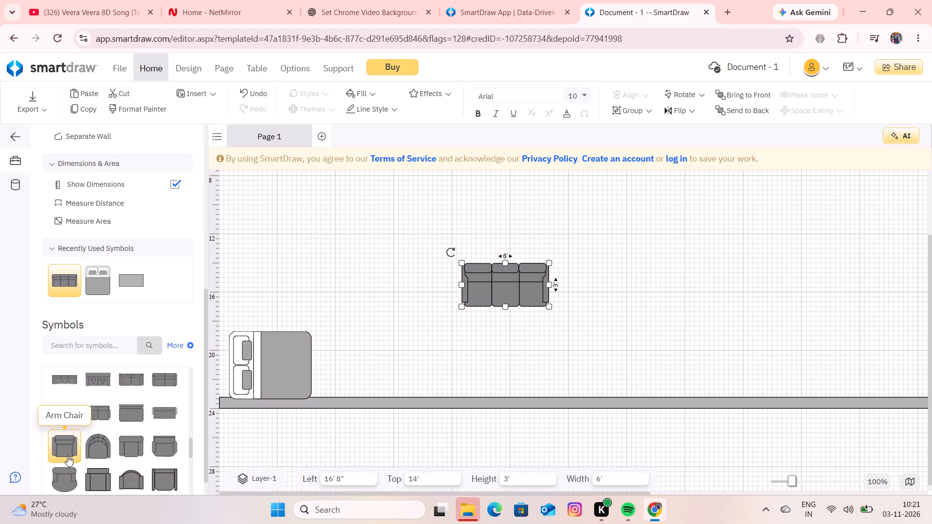
double_click(67, 456)
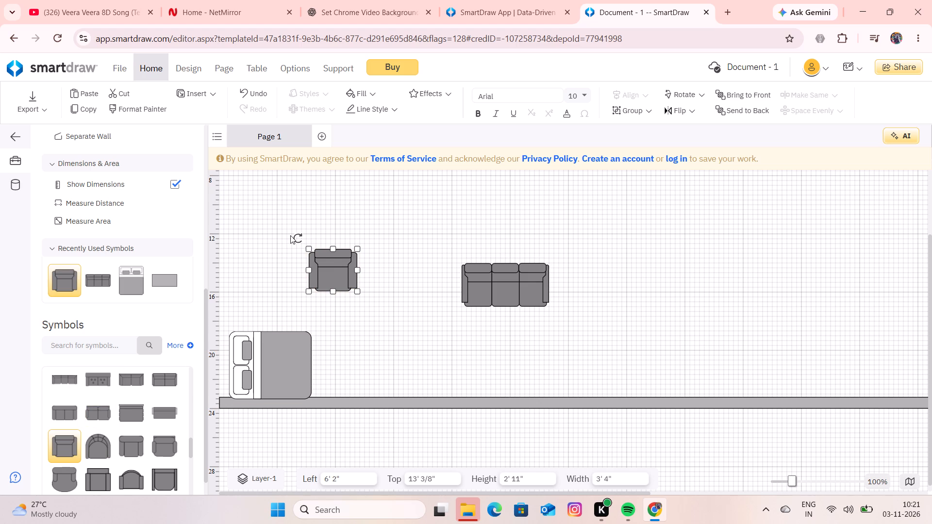
left_click_drag(295, 238, 313, 293)
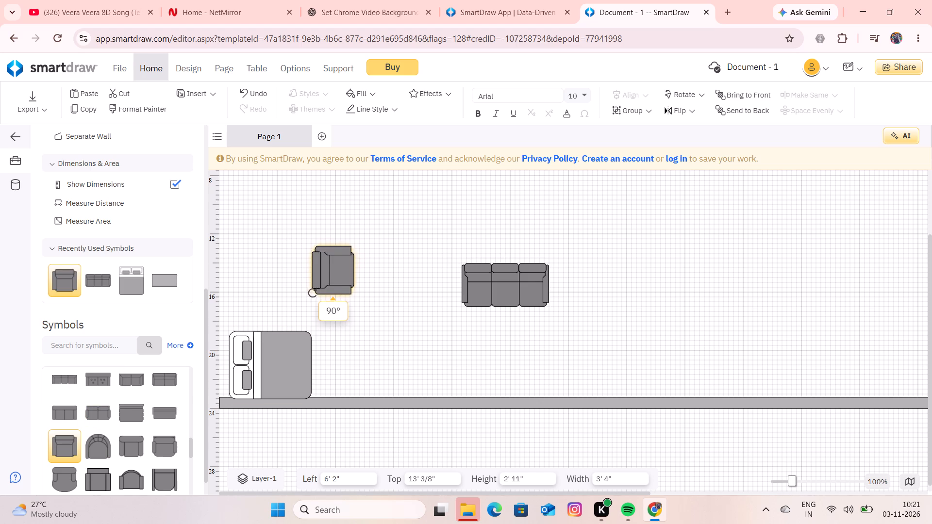
left_click_drag(313, 293, 318, 288)
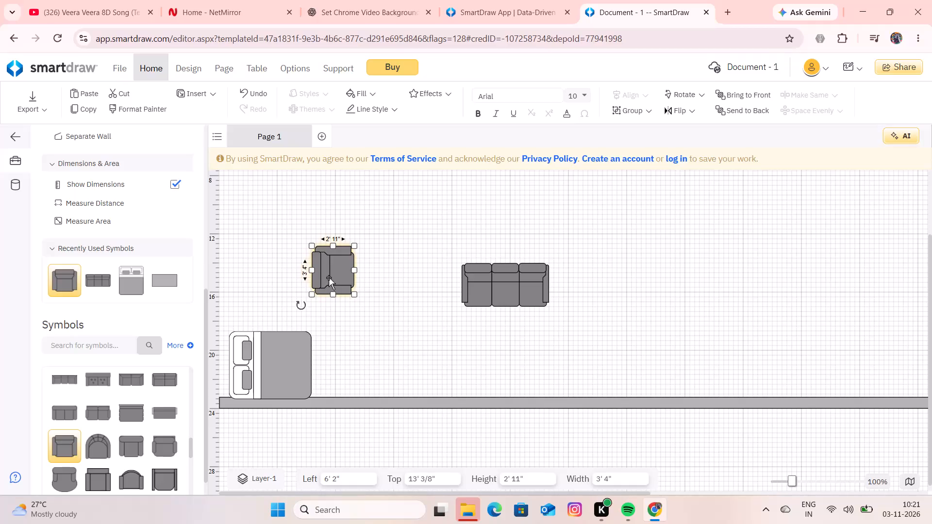
left_click_drag(331, 273, 425, 347)
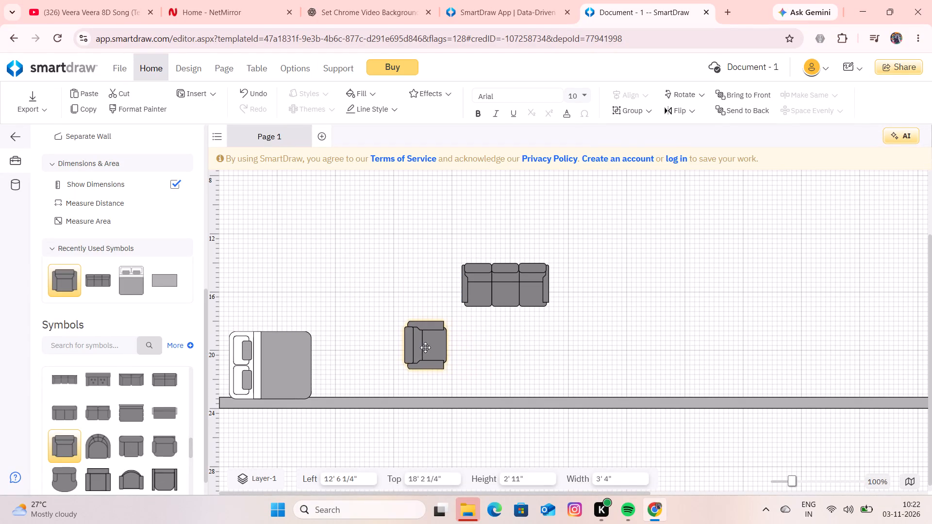
left_click_drag(425, 347, 426, 341)
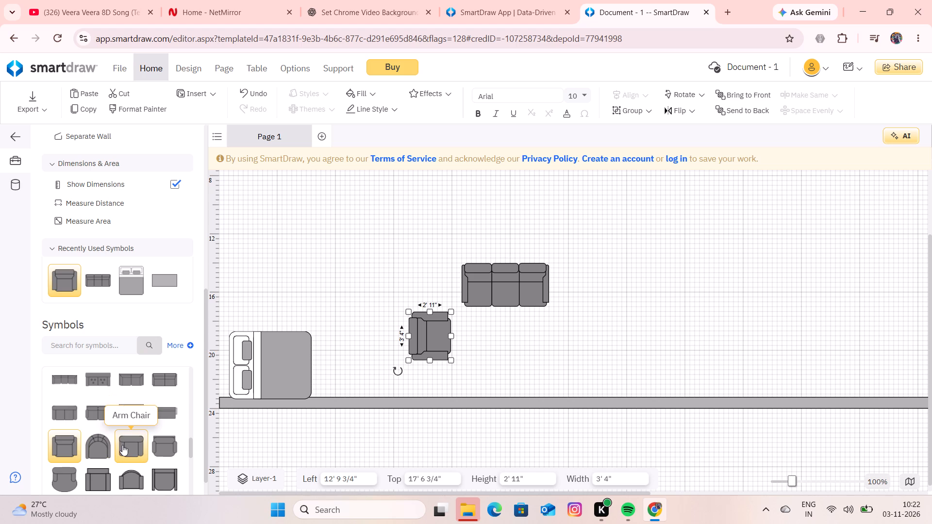
Add a round-backed Arm Chair below and right of the sofa, about 23' 4" from the left and 16' 4" down.
scroll(128, 445, "down", 1)
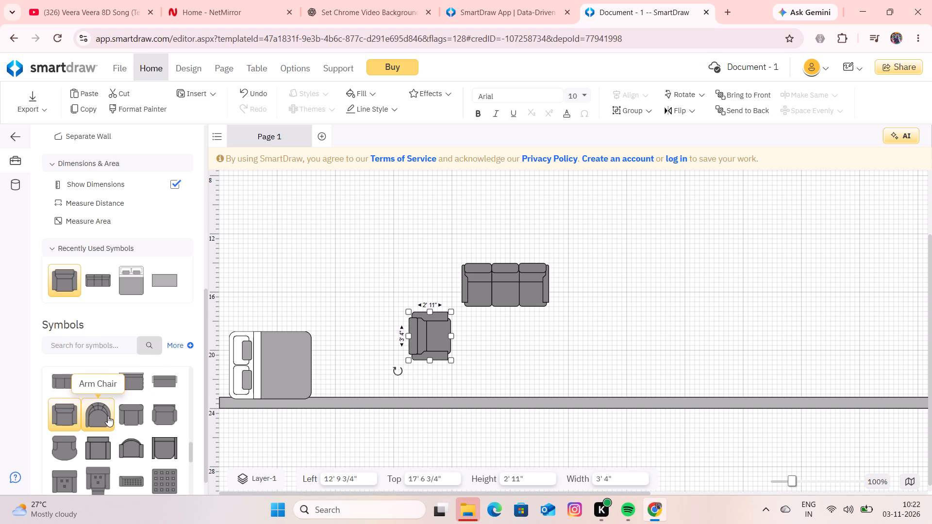
double_click(108, 416)
left_click(108, 416)
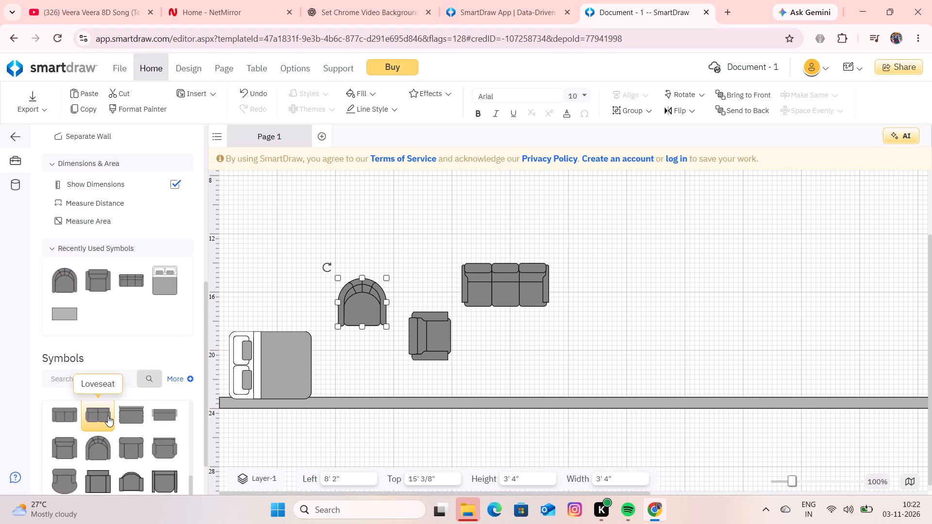
left_click_drag(366, 283, 458, 287)
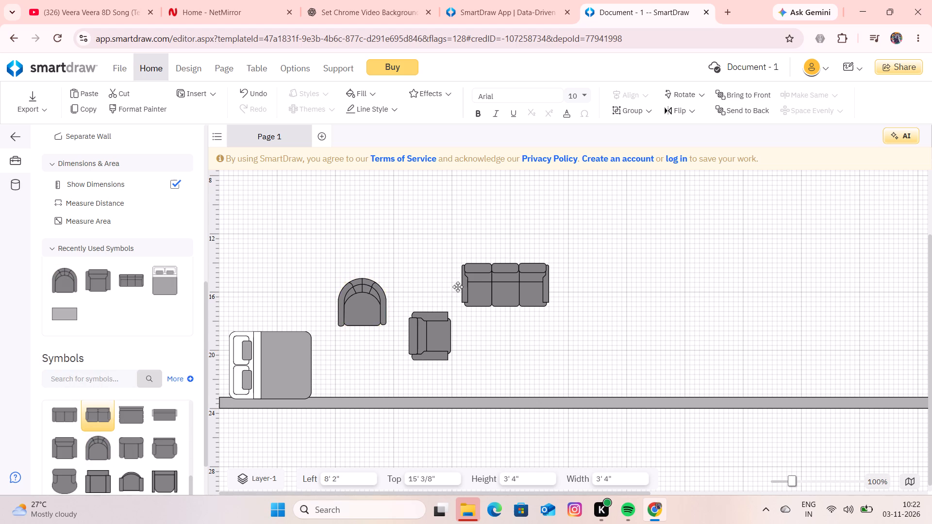
left_click_drag(458, 287, 587, 303)
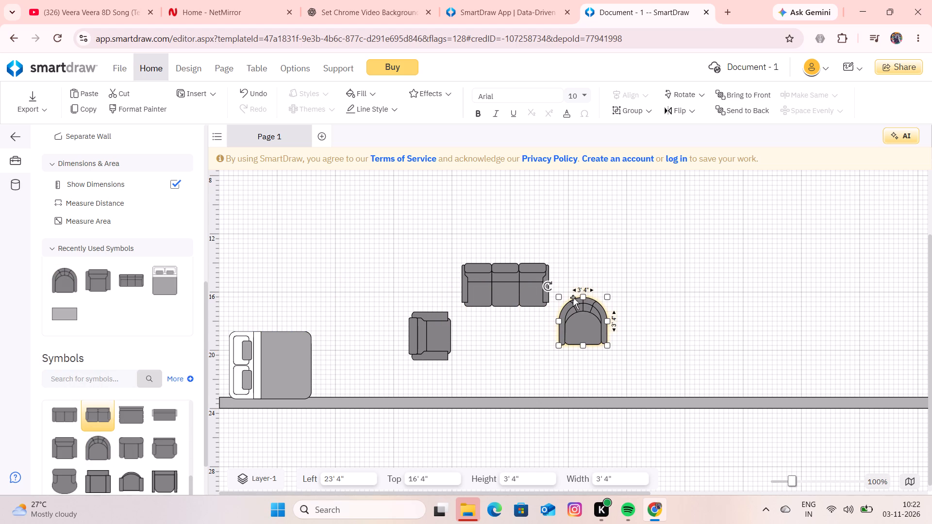
Turn the round-backed arm chair to face the other arm chair and align it level, about 23' 8" from the left.
left_click_drag(551, 287, 617, 275)
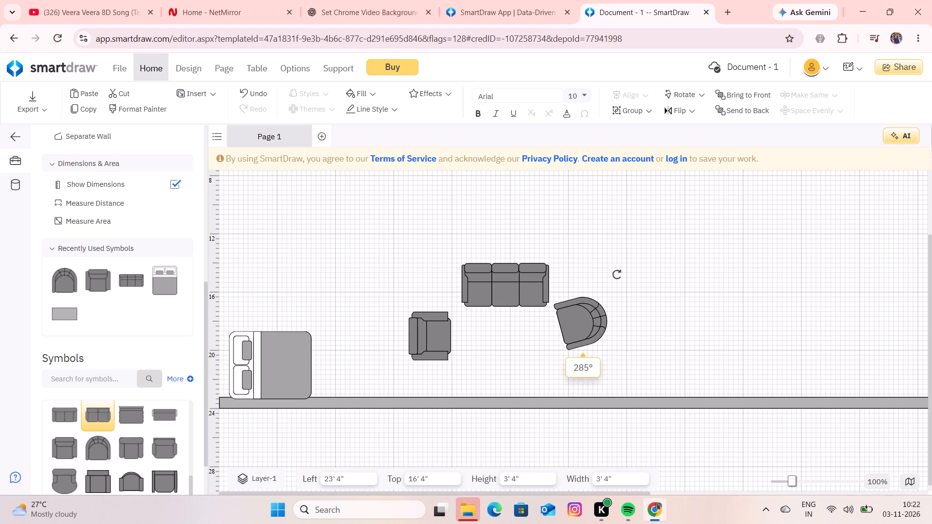
left_click_drag(617, 275, 616, 287)
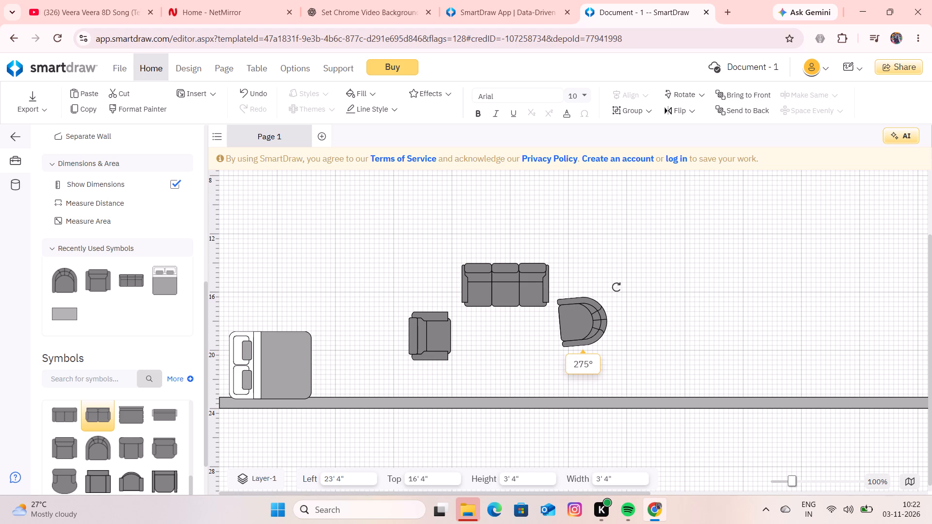
left_click_drag(616, 287, 617, 291)
left_click_drag(590, 298, 593, 311)
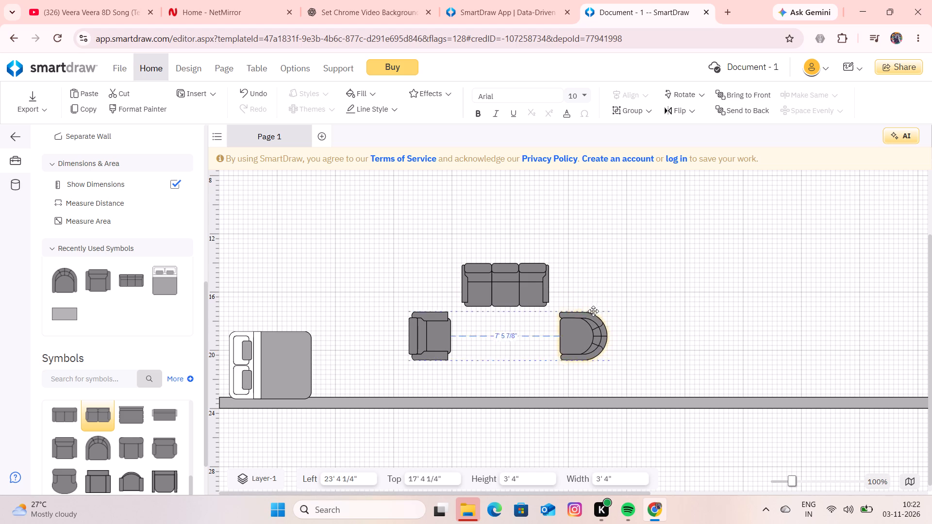
left_click_drag(593, 311, 597, 313)
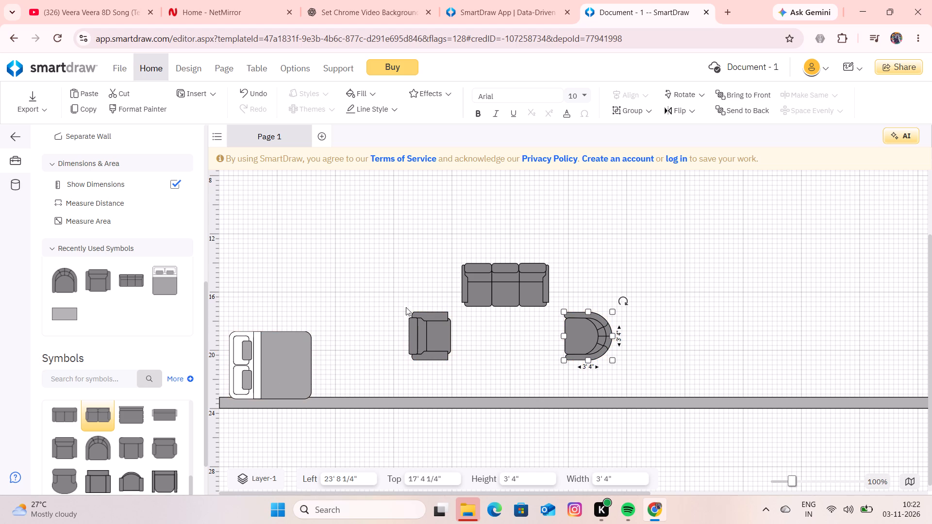
Resize the round-backed arm chair, making it slightly shallower from its open seat side.
left_click(583, 321)
left_click_drag(564, 311, 571, 312)
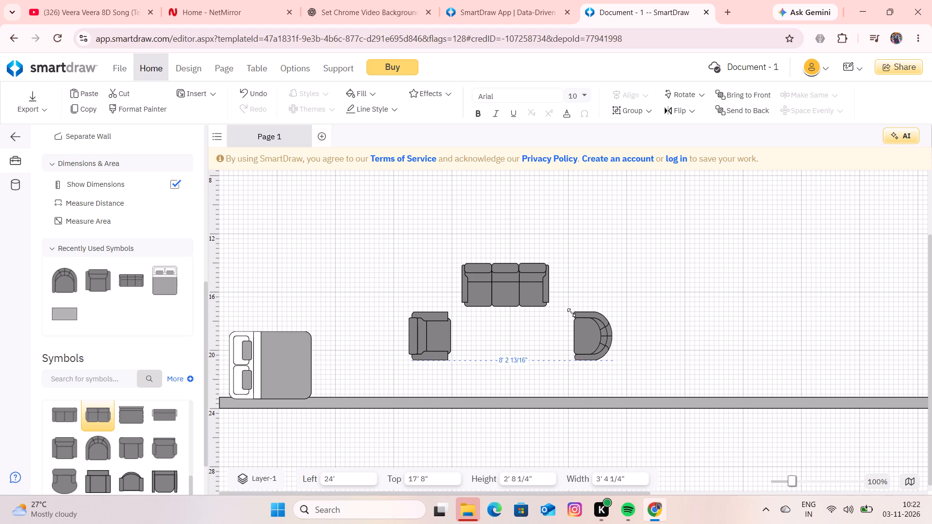
left_click_drag(571, 312, 571, 312)
left_click(529, 347)
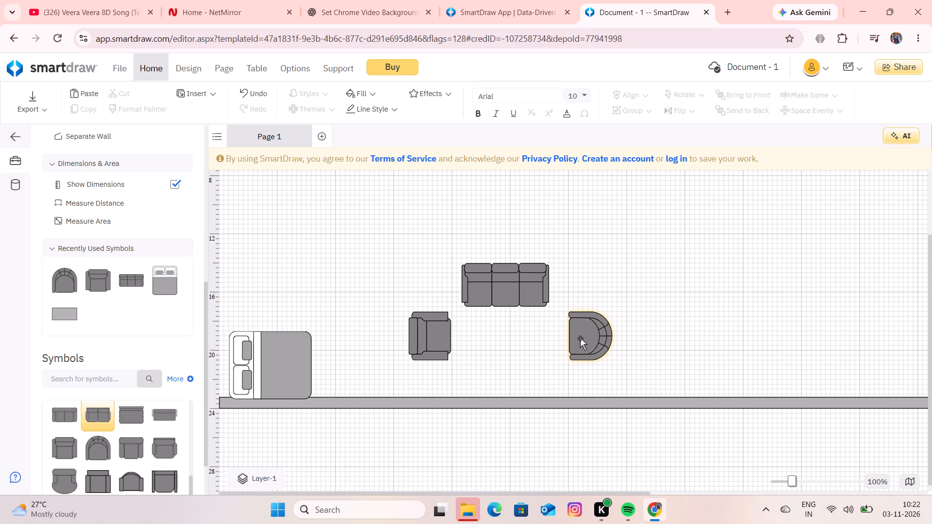
Shift both arm chairs up slightly and level with each other, with the square one's top at about 17' 3".
left_click_drag(586, 335, 585, 330)
left_click(416, 338)
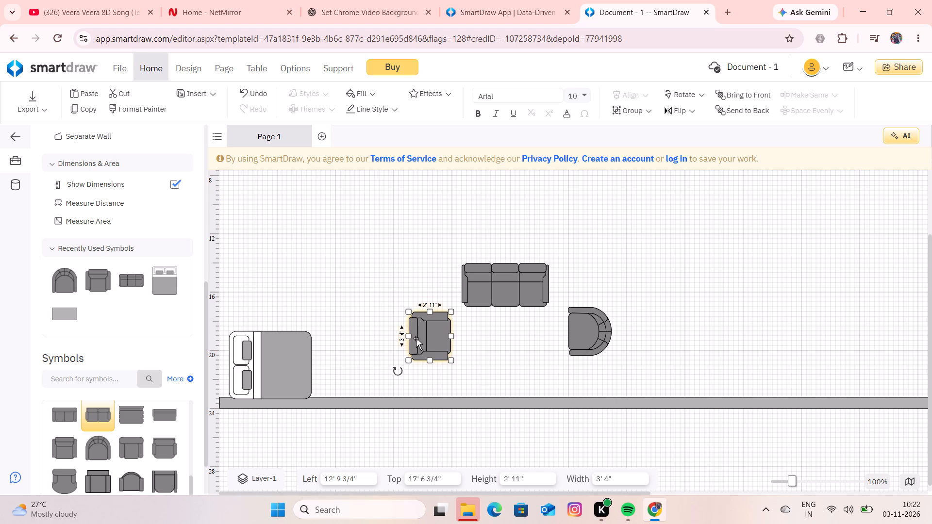
left_click_drag(416, 338, 417, 332)
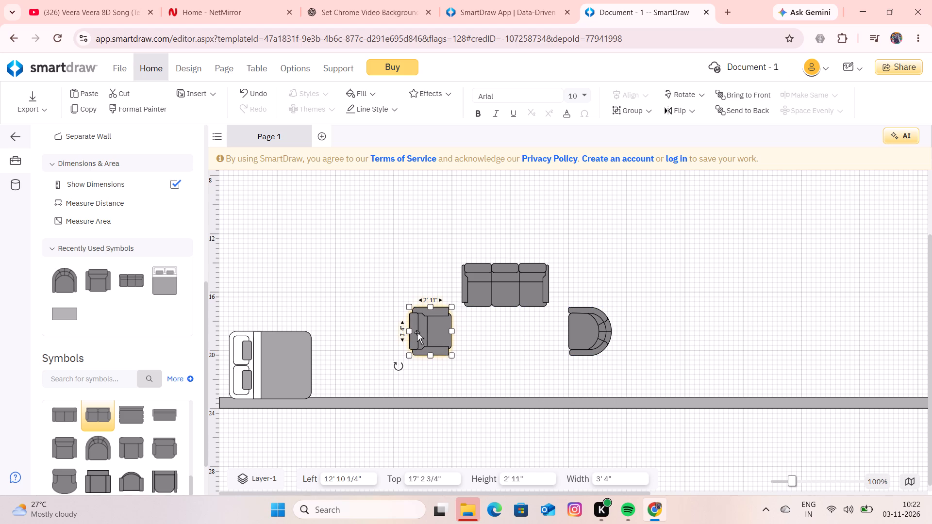
Look through the remaining Couches & Sofas symbols for further seating pieces.
scroll(121, 415, "down", 3)
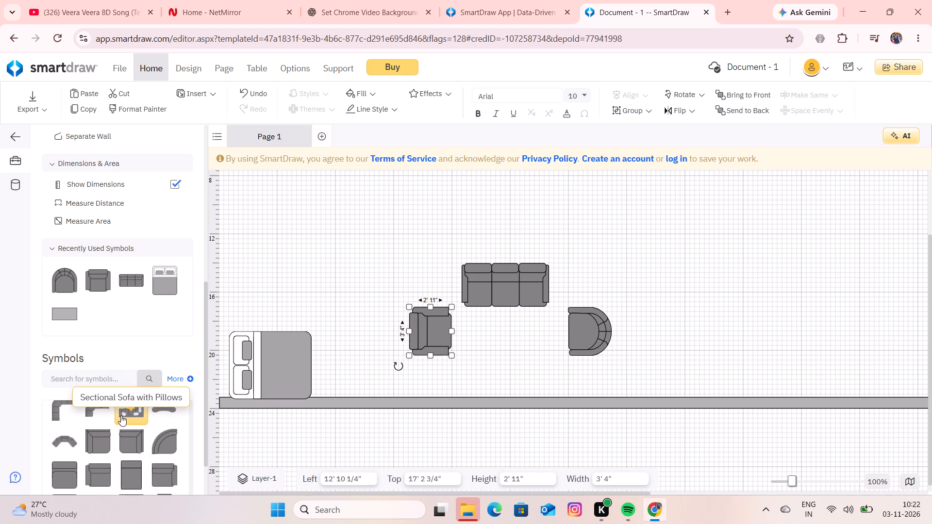
scroll(121, 415, "down", 3)
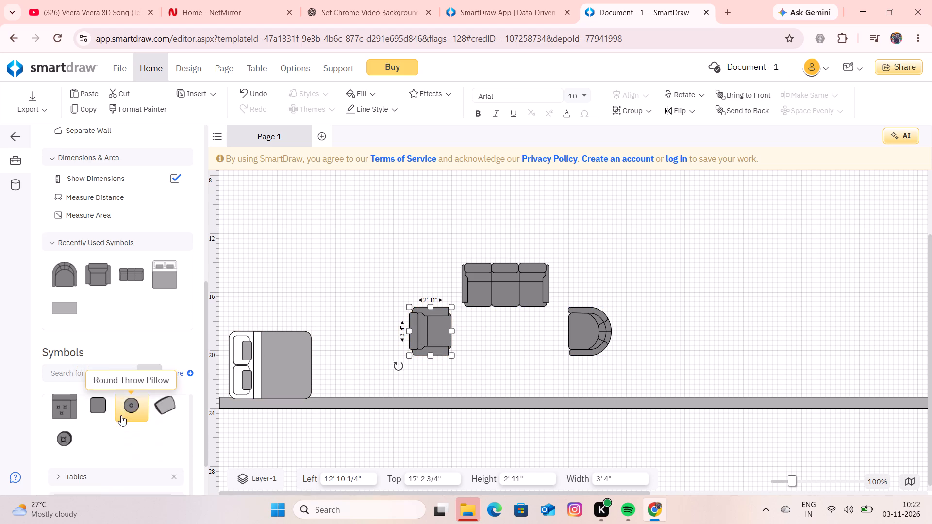
scroll(121, 415, "down", 1)
scroll(111, 457, "down", 1)
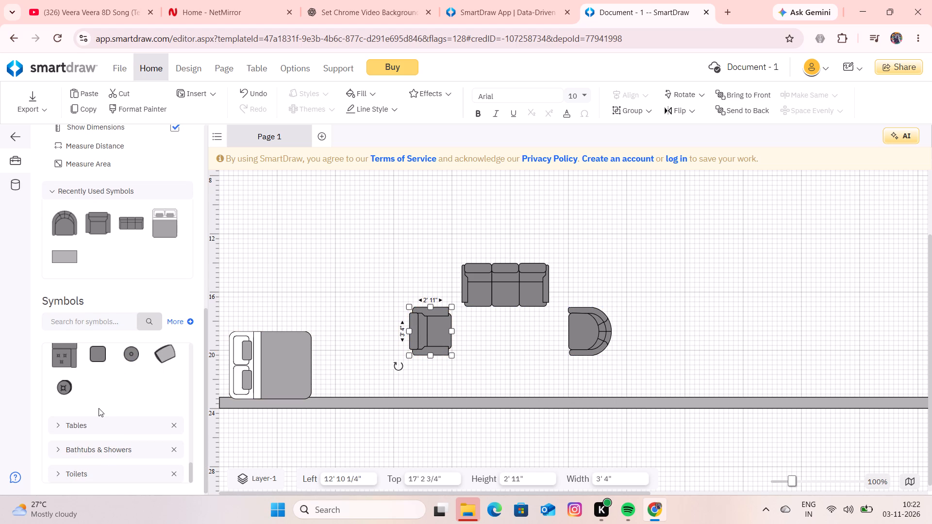
Collapse the Couches & Sofas symbol group.
scroll(98, 382, "up", 3)
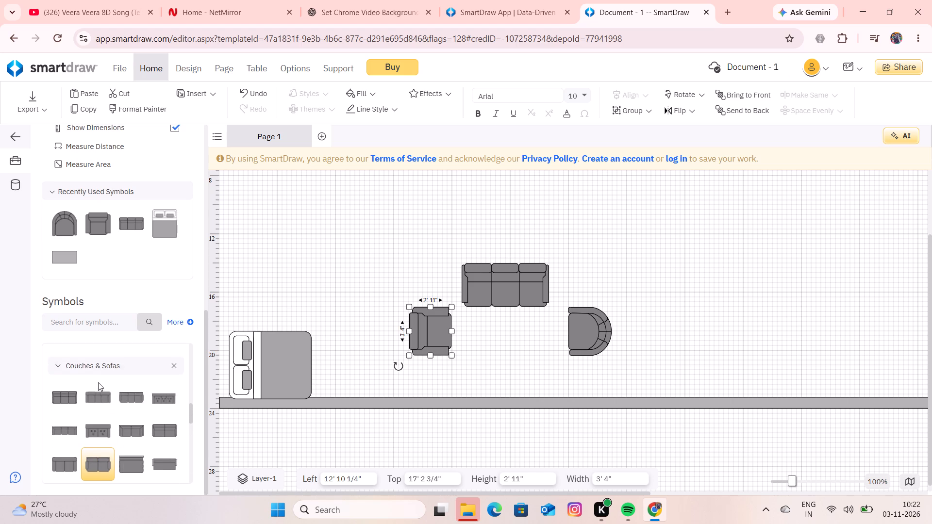
left_click(98, 382)
Remove the Beds symbol group from the symbol library list.
scroll(98, 382, "down", 1)
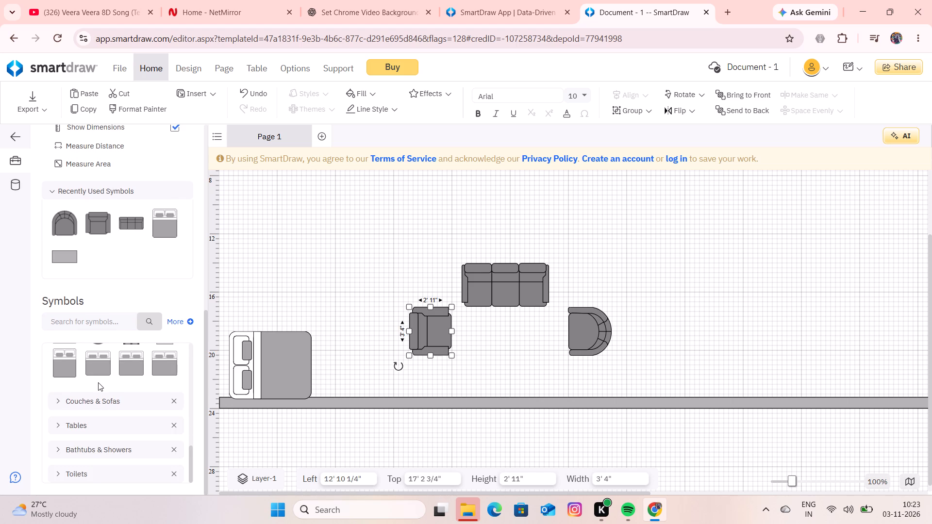
scroll(98, 382, "up", 2)
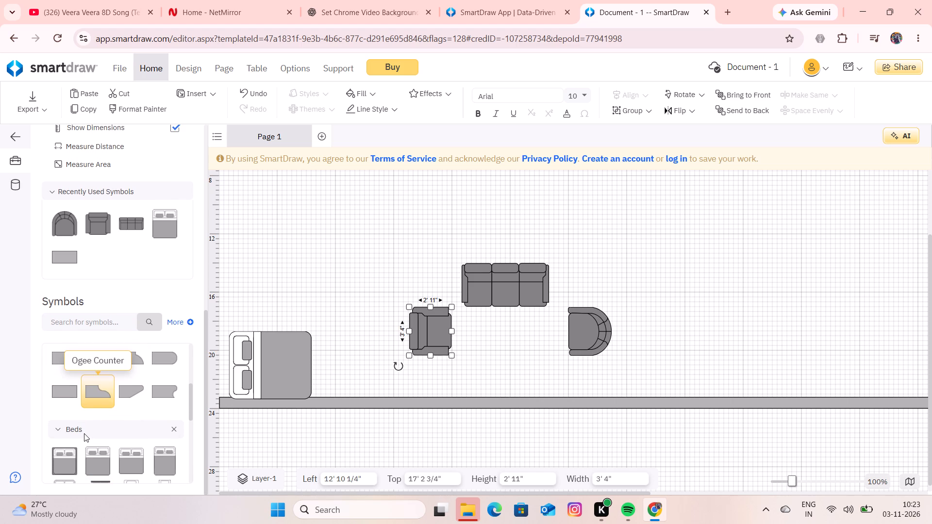
left_click(84, 433)
left_click(83, 430)
double_click(63, 428)
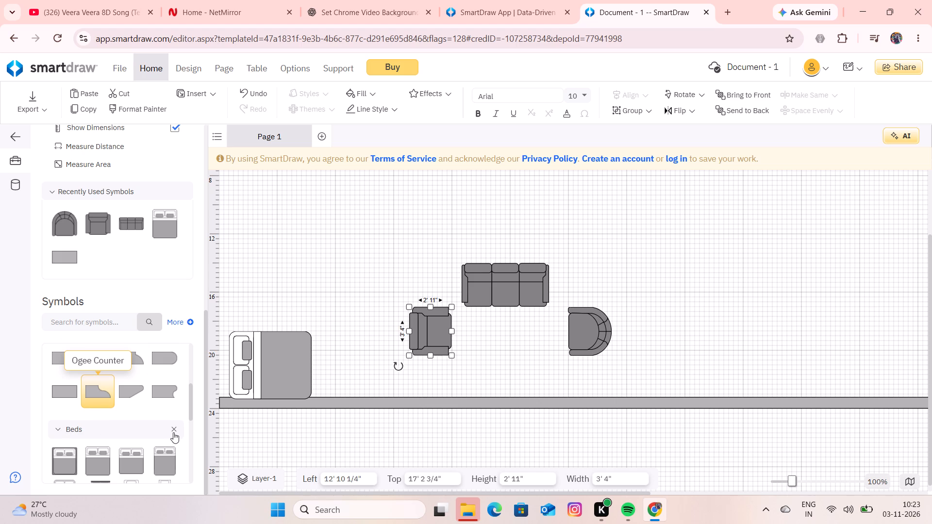
left_click(173, 432)
Expand the Tables symbol group in the symbol library list.
scroll(149, 430, "down", 1)
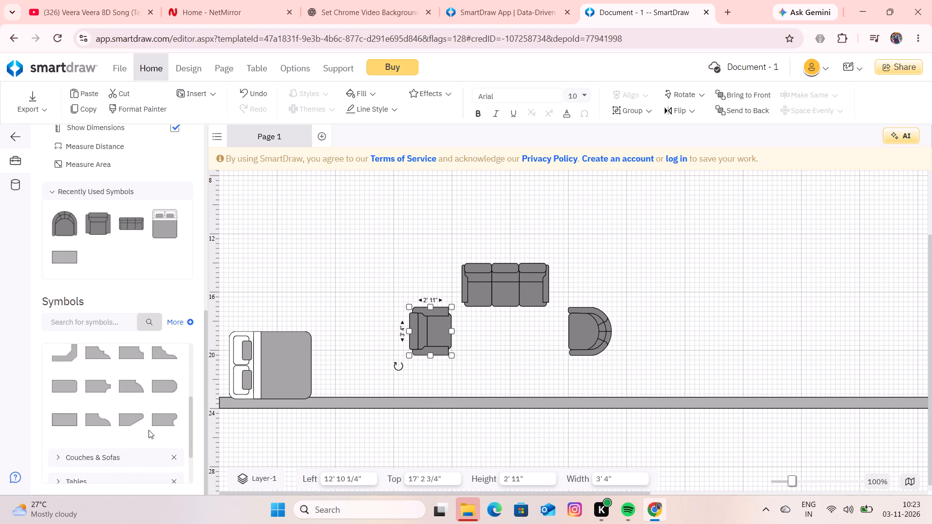
scroll(149, 430, "down", 1)
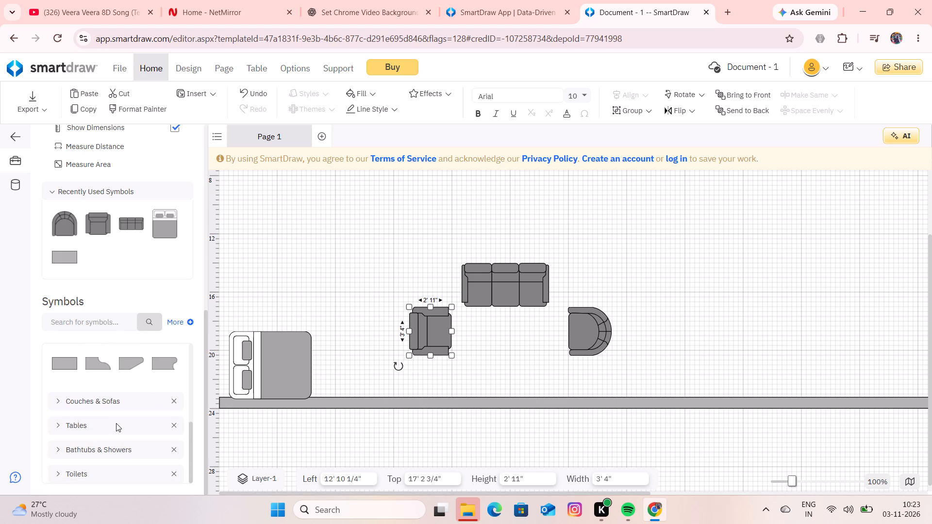
left_click(116, 423)
left_click(58, 427)
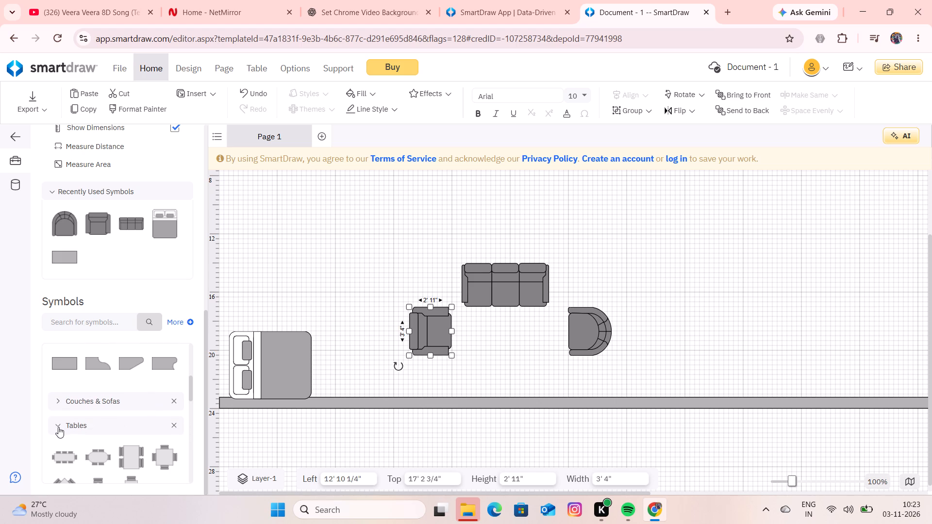
Look through the Tables symbols for a table that suits the seating area in front of the sofa.
scroll(85, 433, "down", 1)
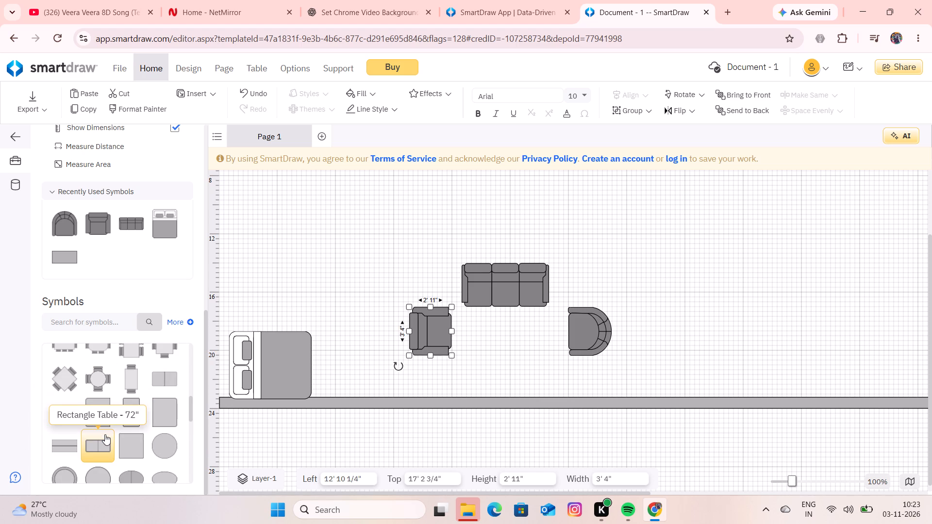
scroll(105, 434, "down", 3)
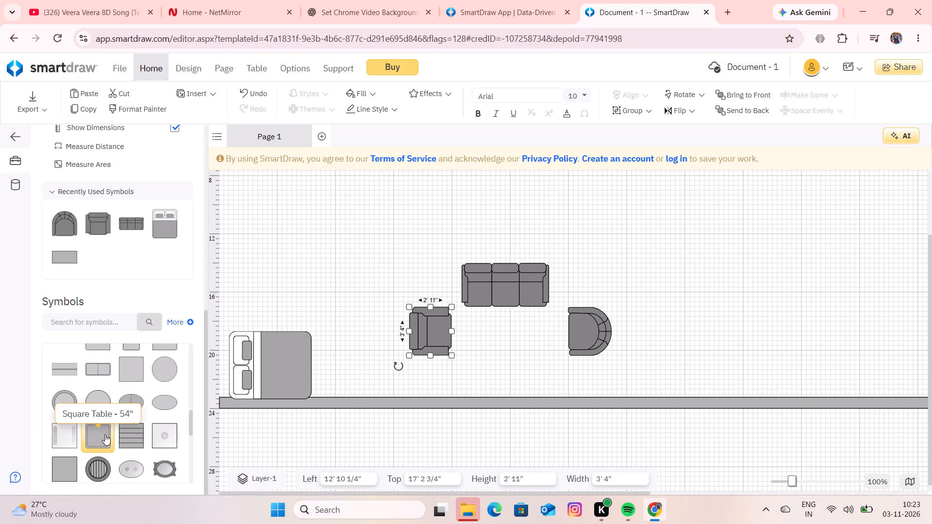
scroll(105, 434, "down", 3)
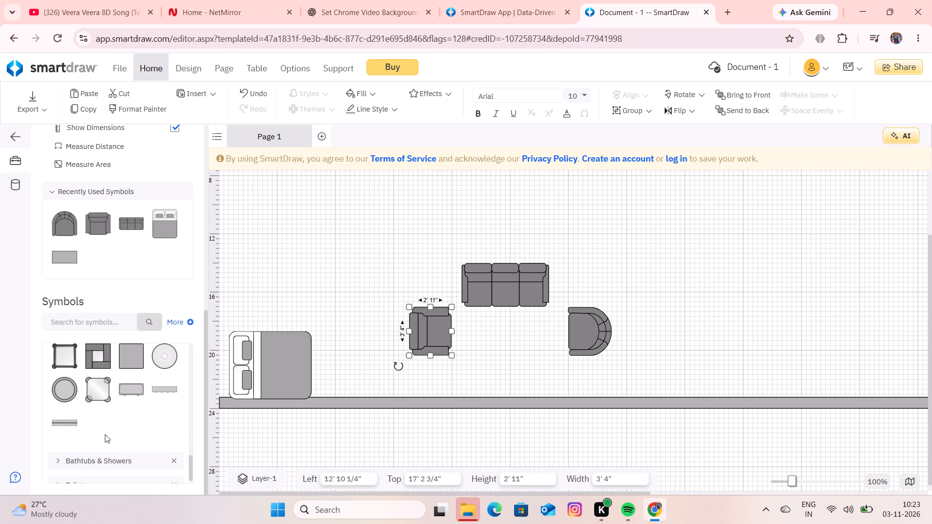
scroll(105, 434, "down", 1)
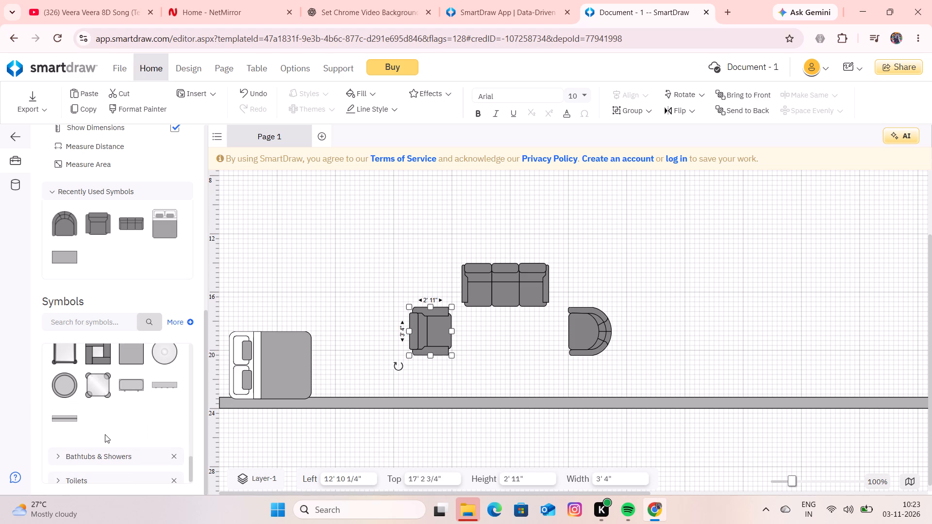
scroll(105, 434, "up", 1)
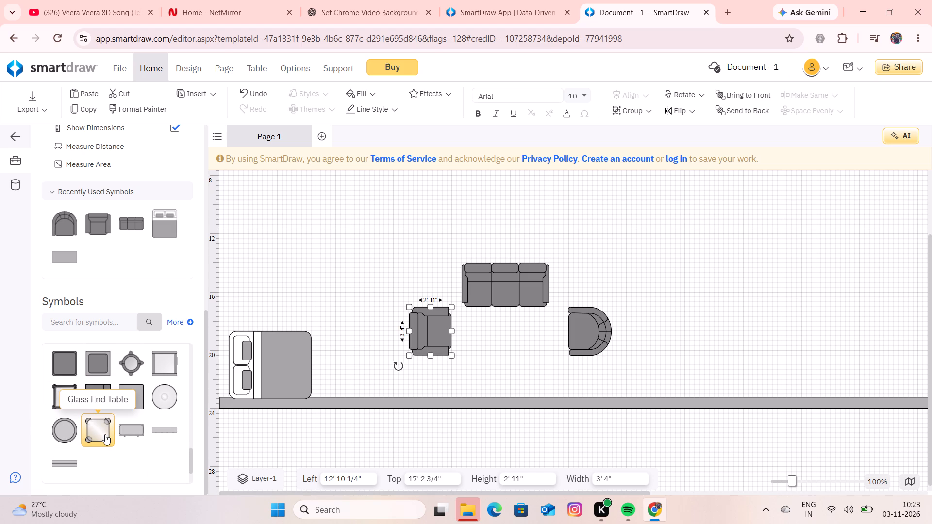
scroll(105, 434, "up", 1)
scroll(105, 434, "down", 1)
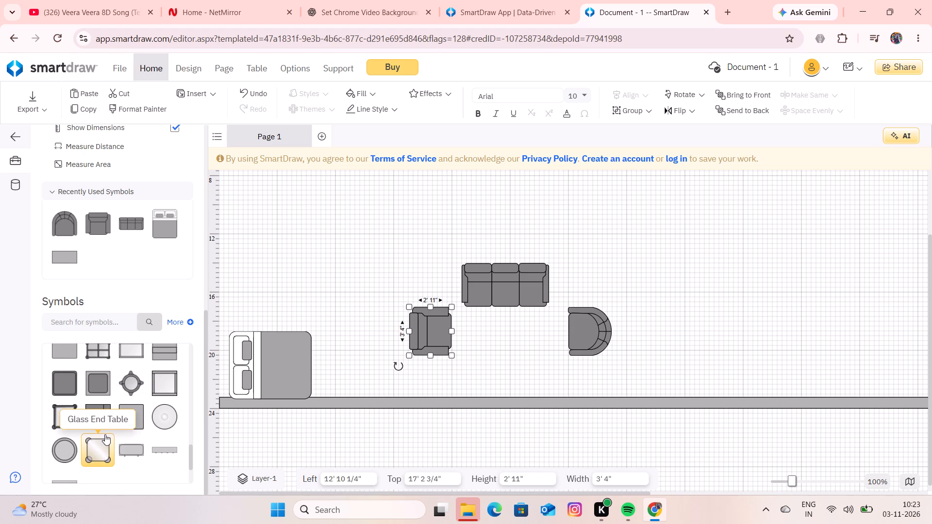
scroll(105, 434, "up", 1)
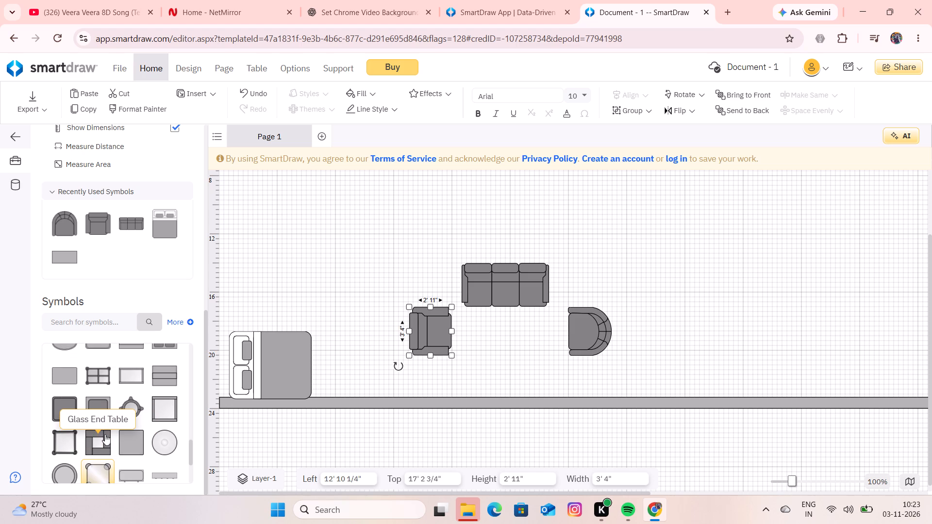
scroll(105, 434, "up", 3)
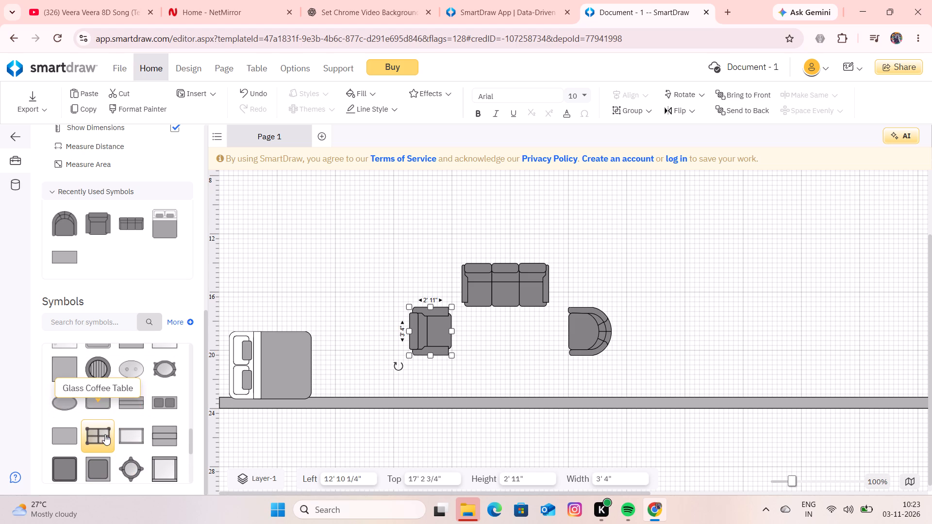
scroll(105, 434, "up", 4)
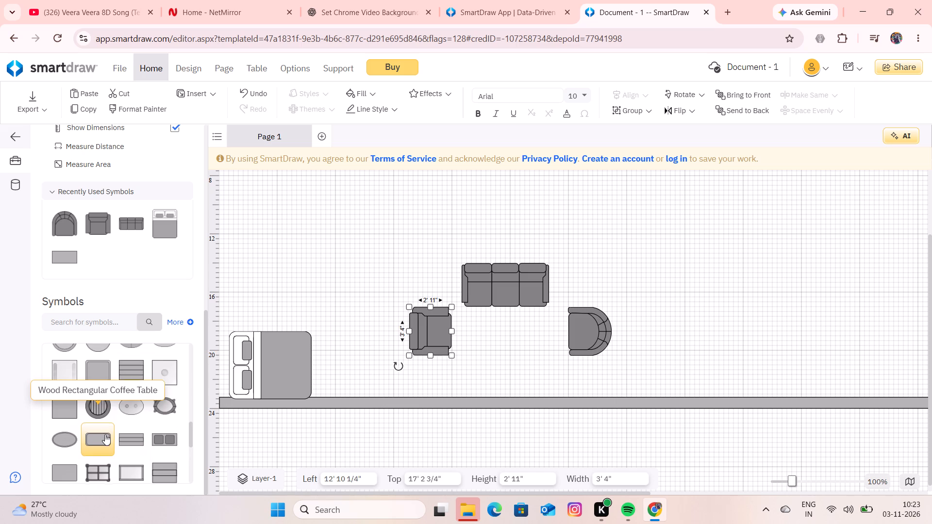
scroll(105, 434, "up", 4)
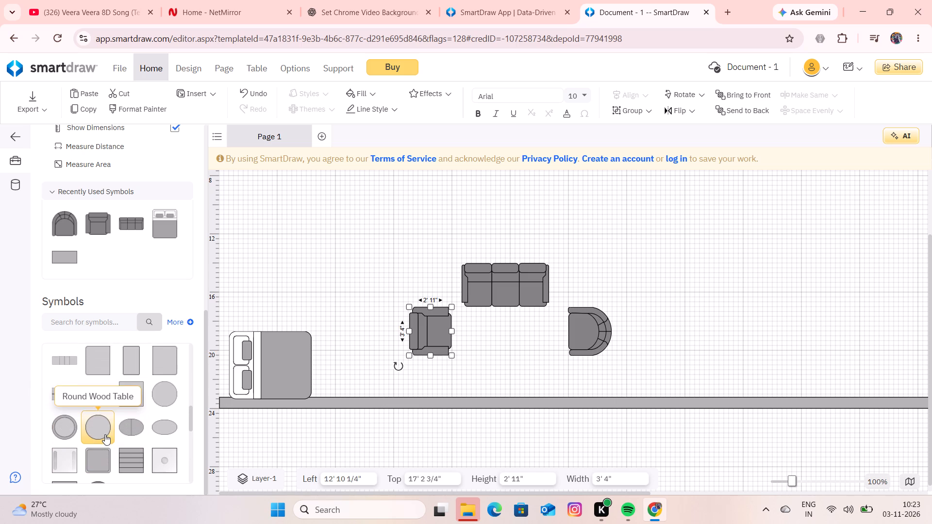
scroll(105, 434, "up", 3)
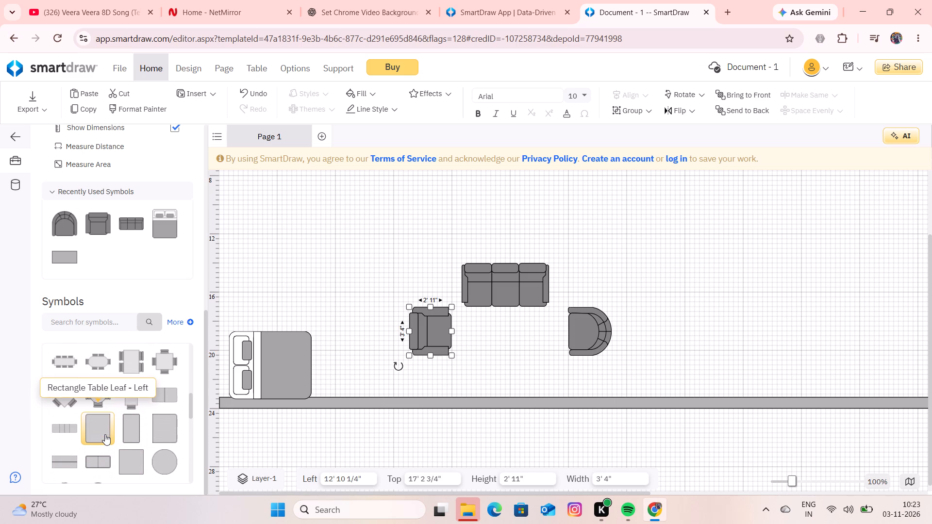
Place a Table Leaf - Center symbol between the two arm chairs, turned lengthwise parallel to the sofa and about 1' below it.
left_click(124, 434)
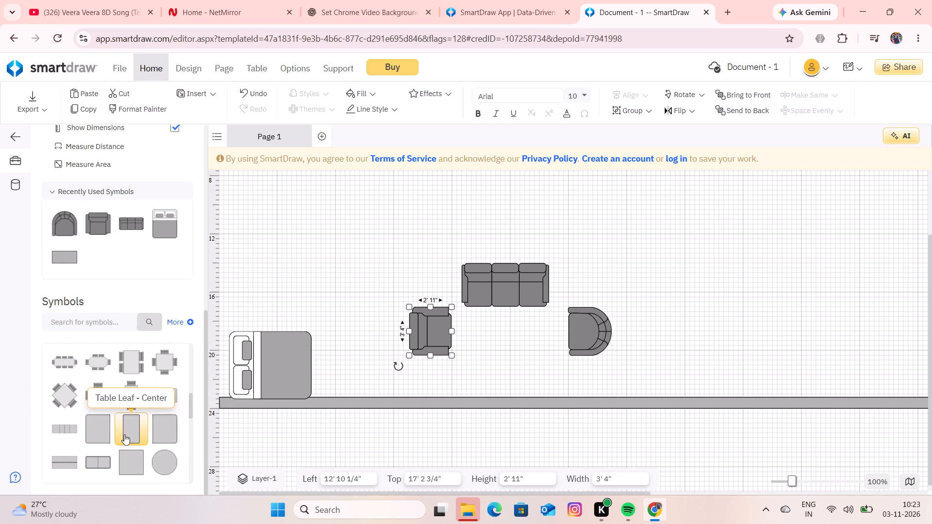
double_click(129, 430)
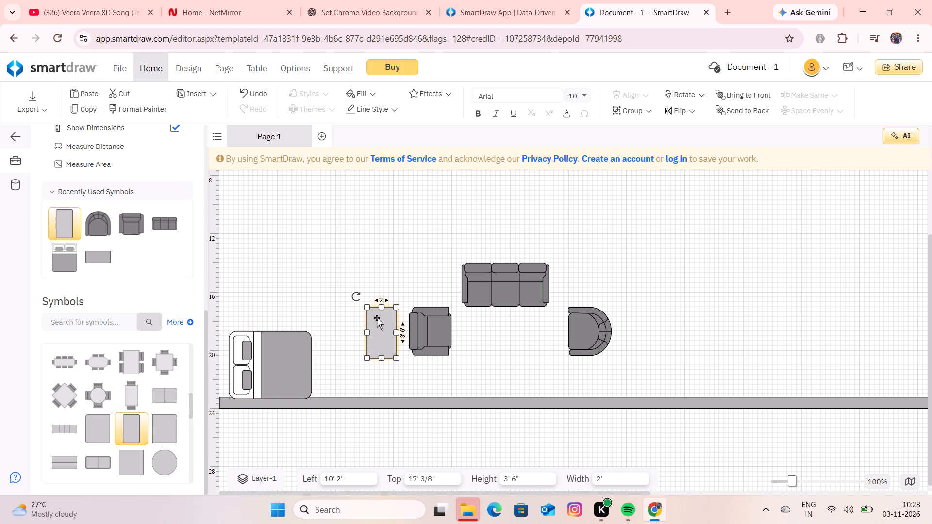
left_click_drag(360, 295, 312, 351)
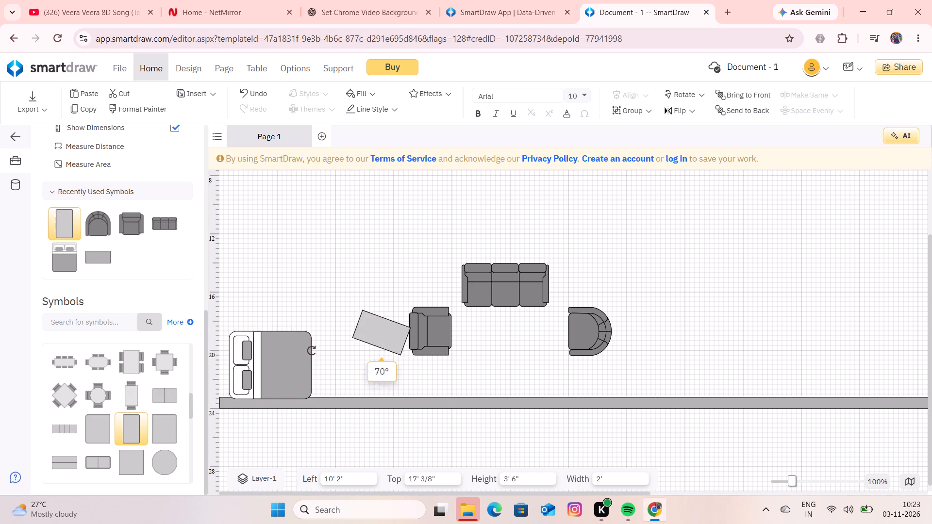
left_click_drag(312, 351, 328, 361)
left_click_drag(391, 331, 501, 312)
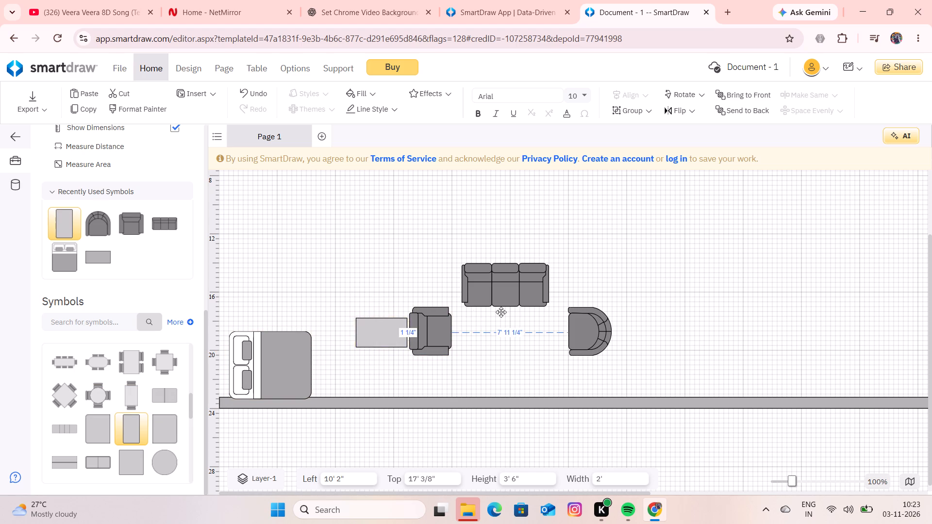
left_click_drag(501, 312, 516, 335)
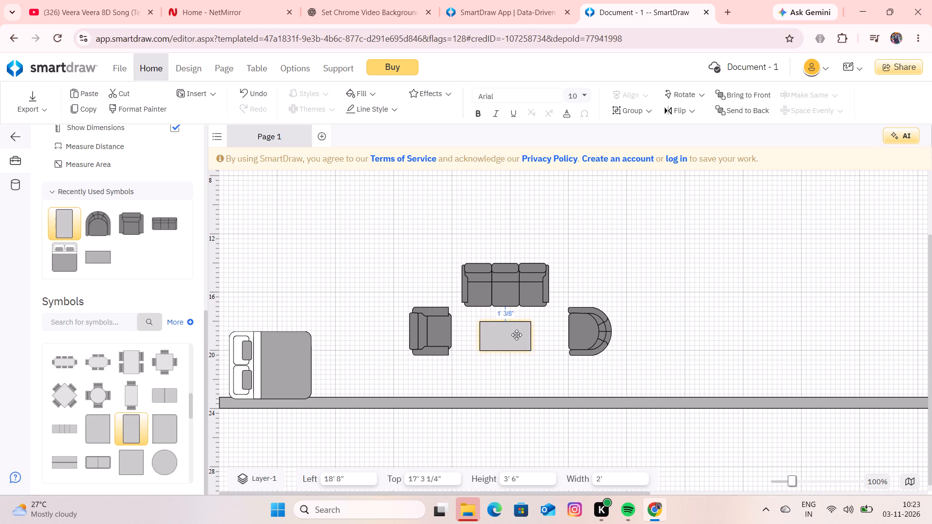
left_click_drag(516, 335, 517, 334)
left_click_drag(517, 334, 516, 333)
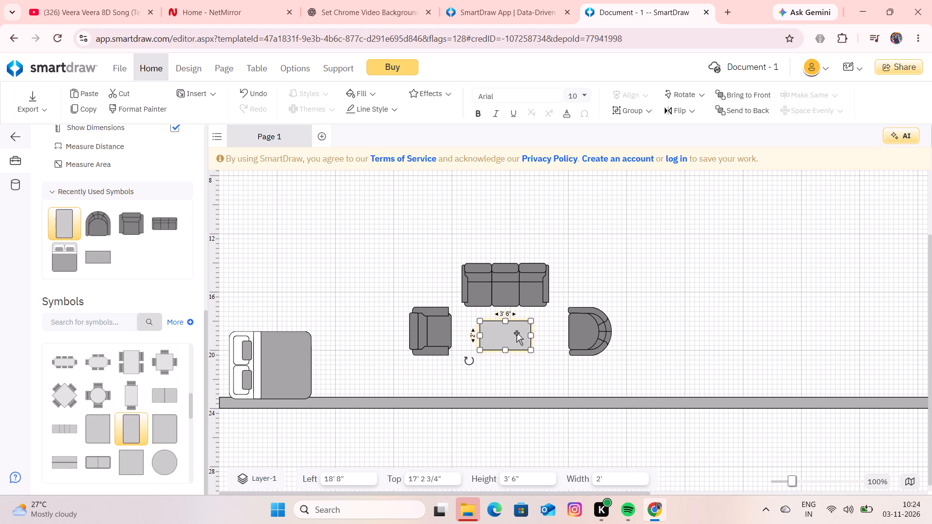
Stretch the table outward at both ends to a length of 5' 4", keeping it between the arm chairs.
left_click(331, 346)
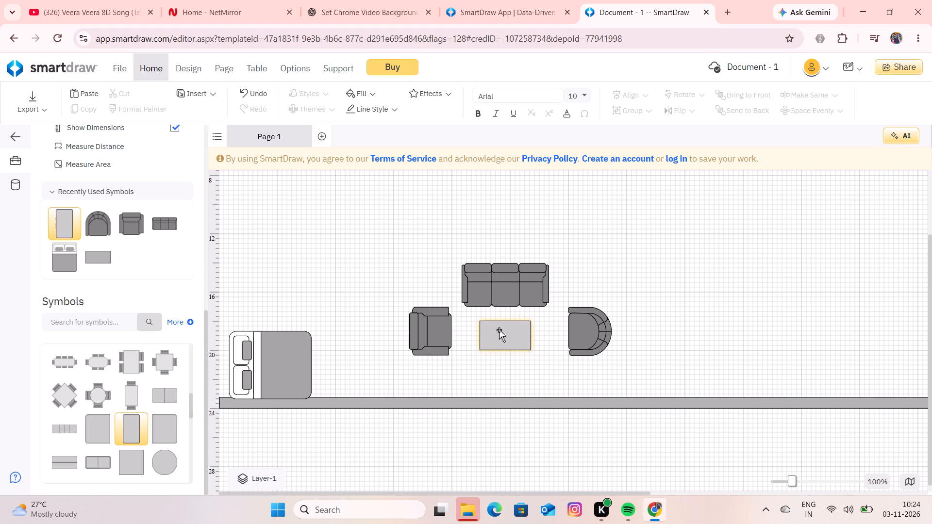
left_click(499, 330)
left_click_drag(533, 335, 534, 335)
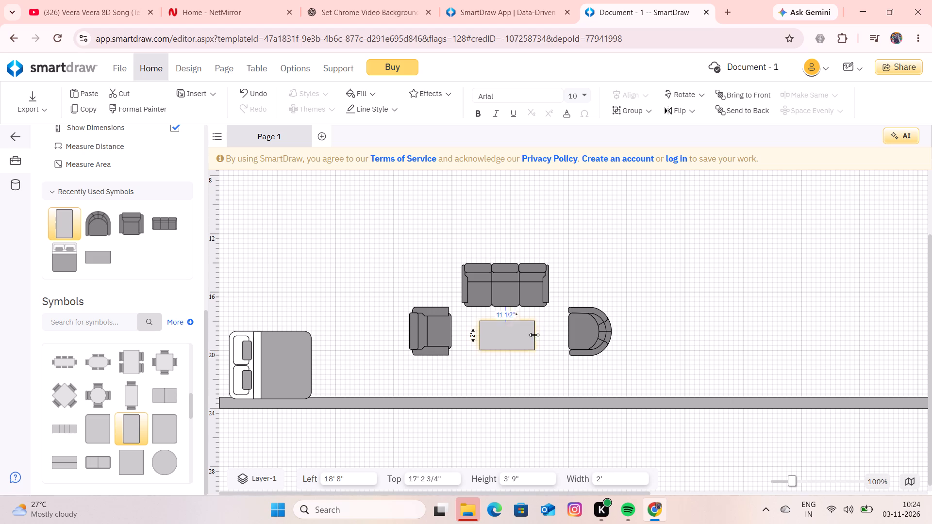
left_click_drag(534, 335, 549, 334)
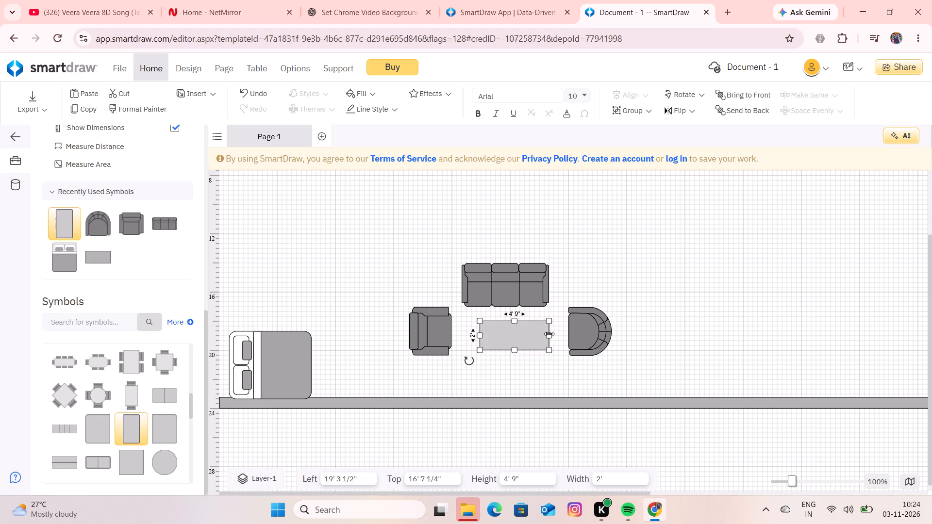
left_click_drag(478, 336, 474, 336)
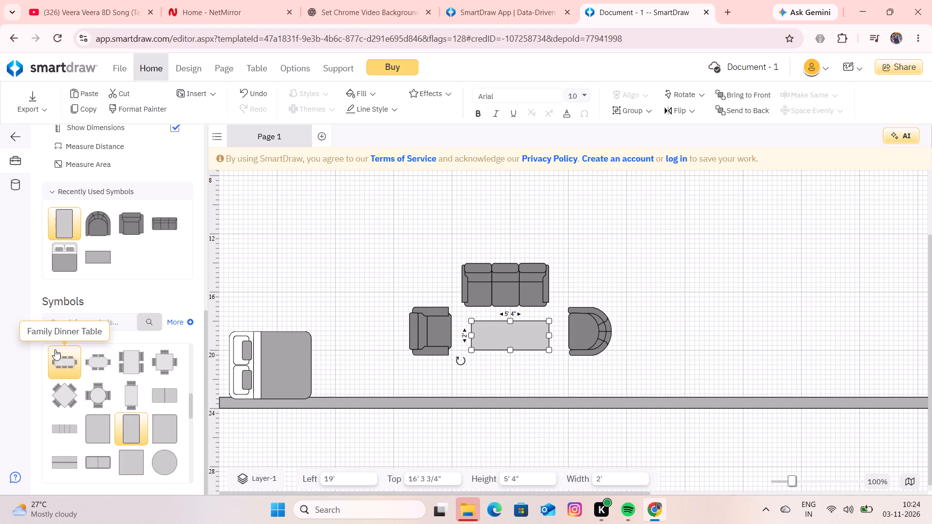
Search the symbol library for "tv".
left_click(83, 326)
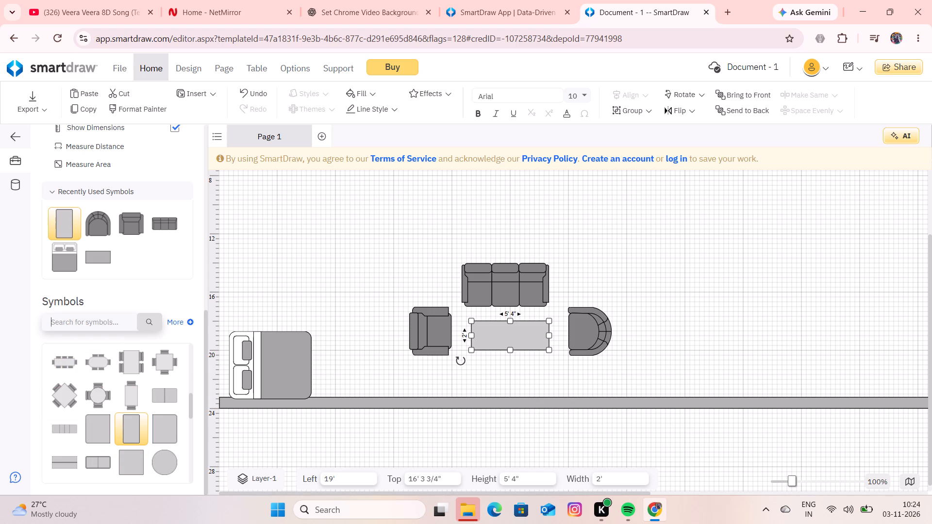
type("tv")
key("Return")
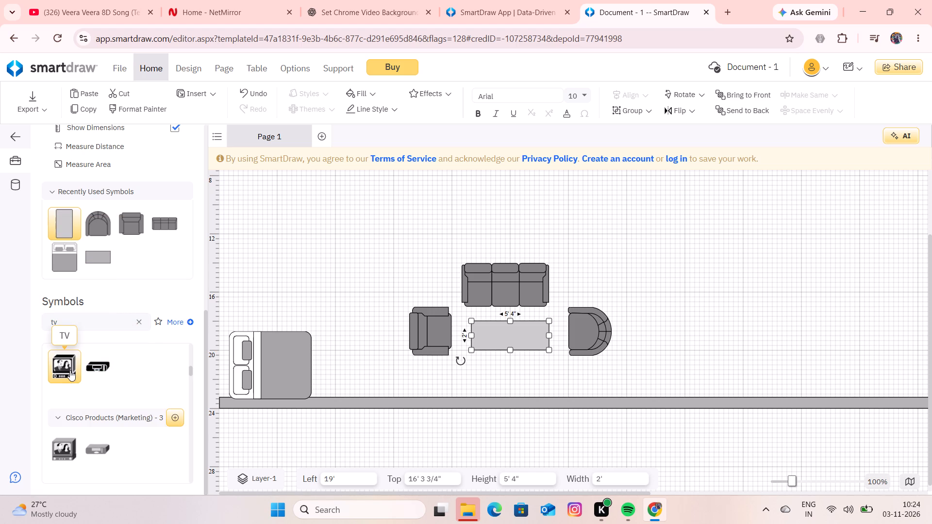
Replace the symbol search term with "samrt".
left_click(79, 324)
key("BackSpace")
key("BackSpace")
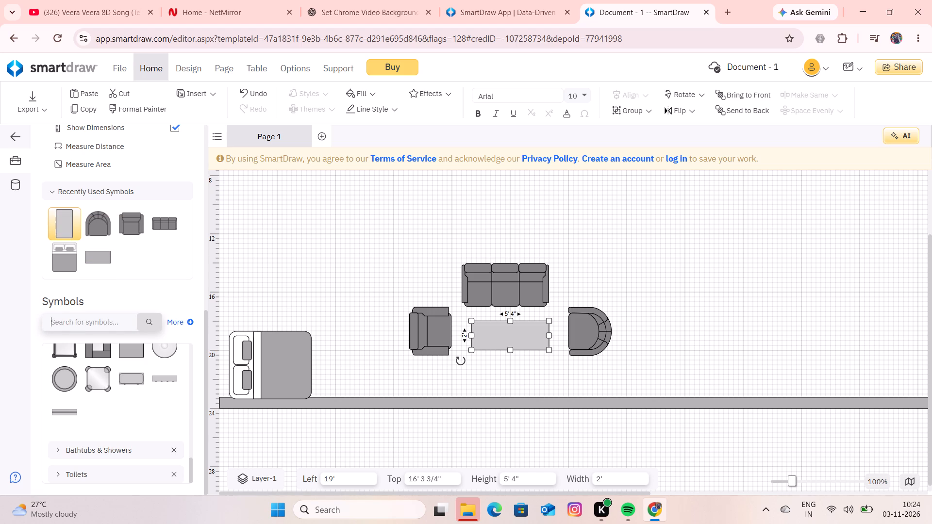
type("samrt")
key("space")
Delete the table between the two arm chairs.
key("BackSpace")
key("BackSpace")
key("BackSpace")
key("BackSpace")
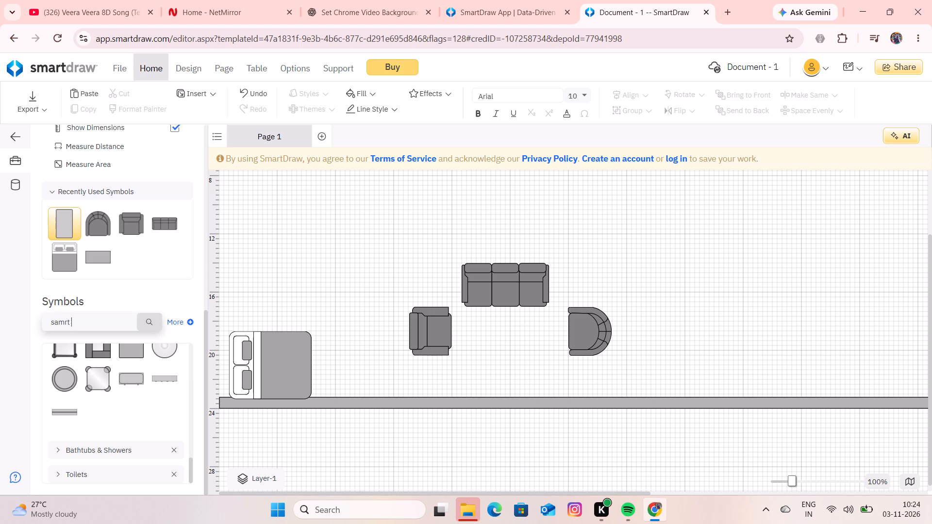
key("BackSpace")
key("BackSpace")
key("BackSpace")
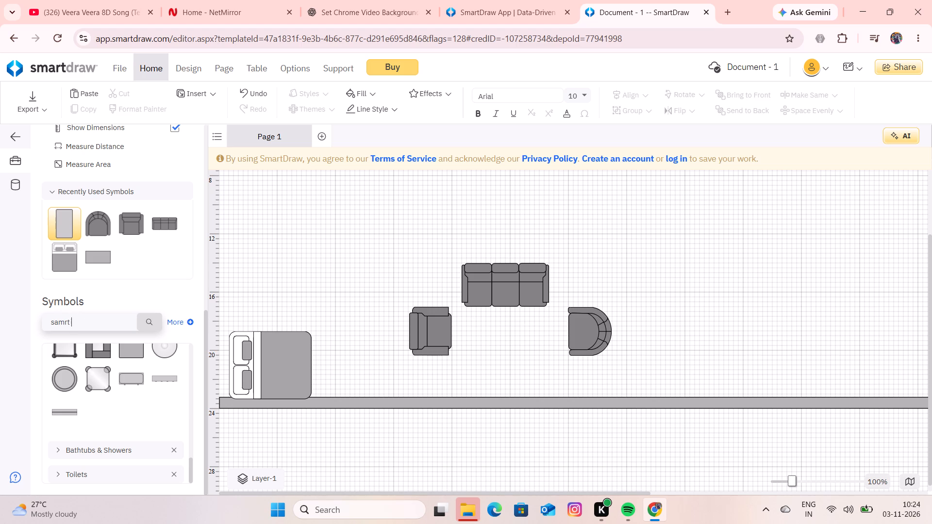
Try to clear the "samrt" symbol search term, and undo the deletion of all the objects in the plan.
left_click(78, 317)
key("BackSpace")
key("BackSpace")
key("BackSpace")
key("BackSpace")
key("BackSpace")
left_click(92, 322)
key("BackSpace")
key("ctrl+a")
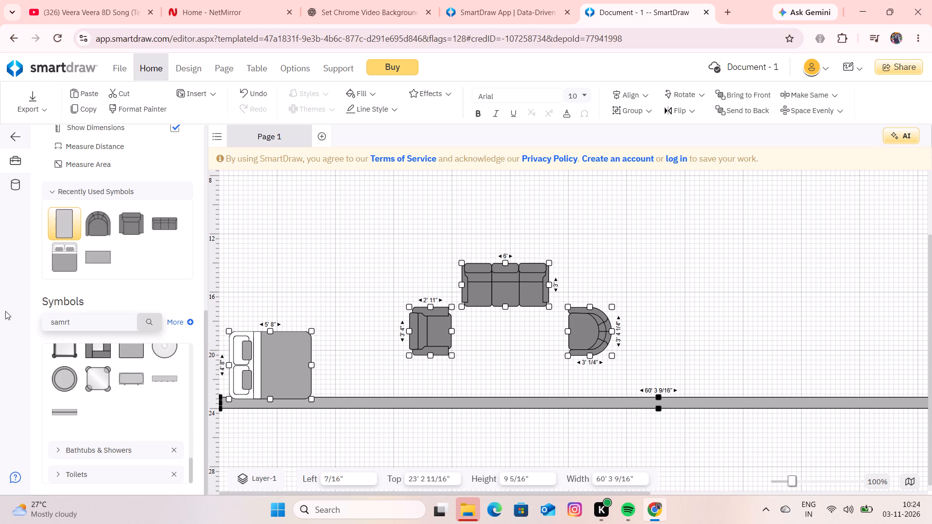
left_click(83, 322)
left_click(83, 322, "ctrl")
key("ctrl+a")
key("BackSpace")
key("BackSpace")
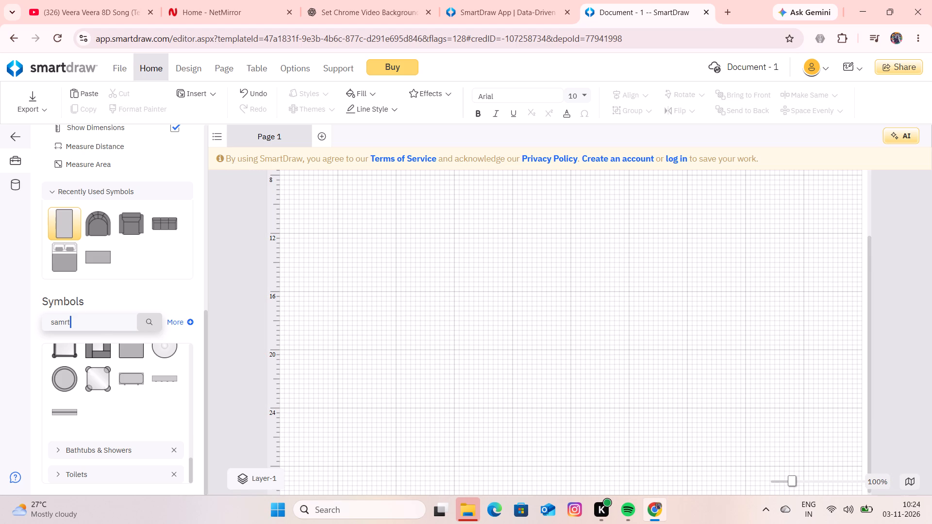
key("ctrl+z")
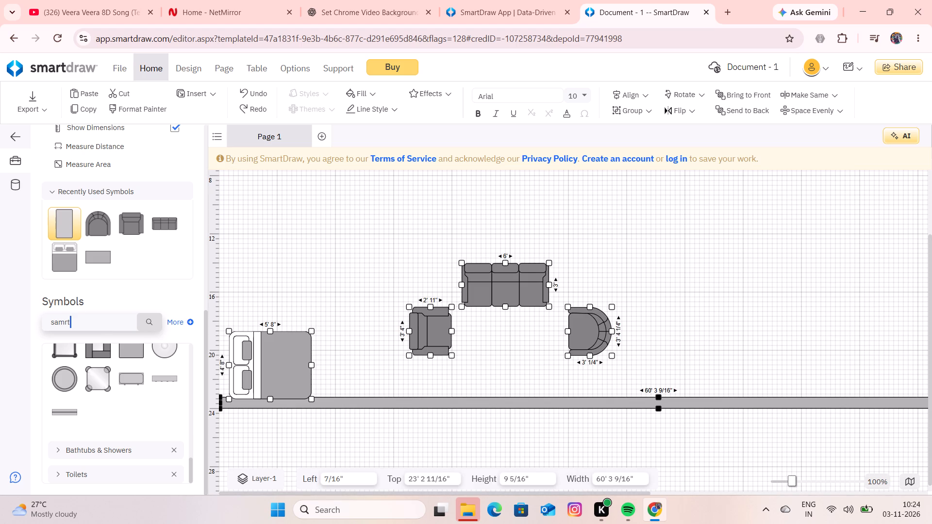
Search the symbol library for "samrt tv".
left_click(76, 317)
left_click(148, 324)
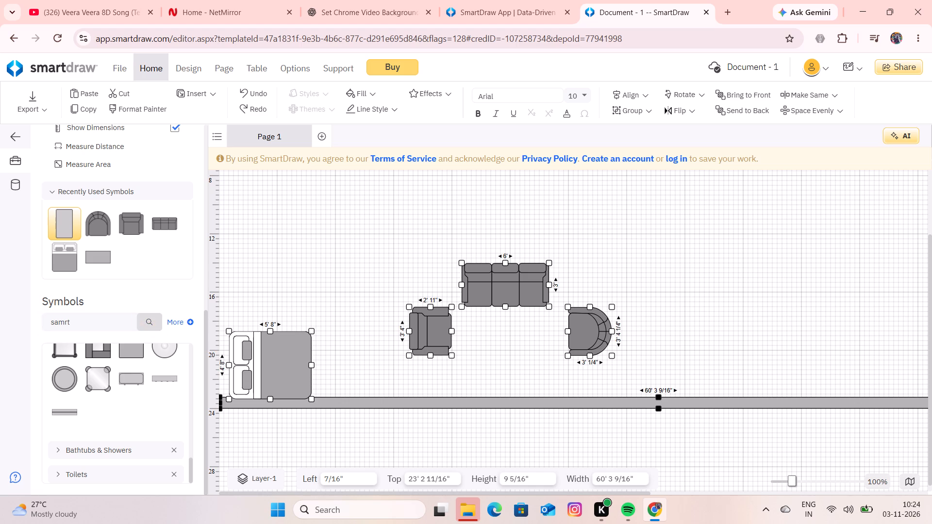
left_click(110, 329)
type("tv")
key("Return")
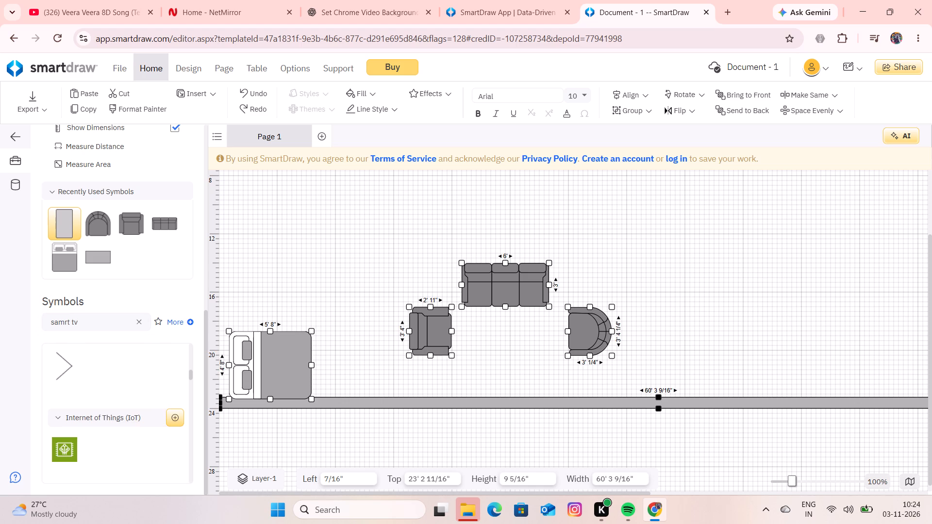
Place a Stereo 3DTV symbol from Peripherals below the sofa, between the arm chairs, at about 17' 3" left and 18' 10" top.
scroll(163, 388, "down", 1)
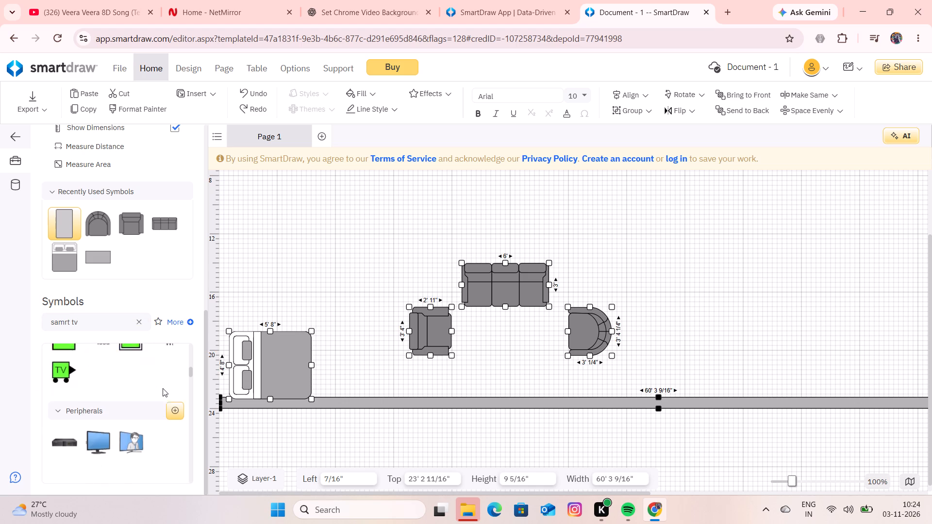
scroll(163, 388, "down", 1)
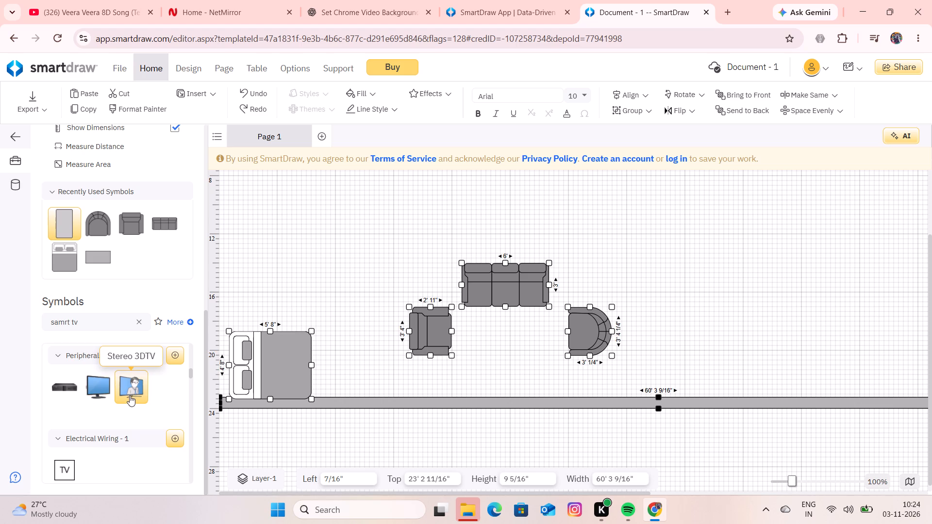
left_click(129, 394)
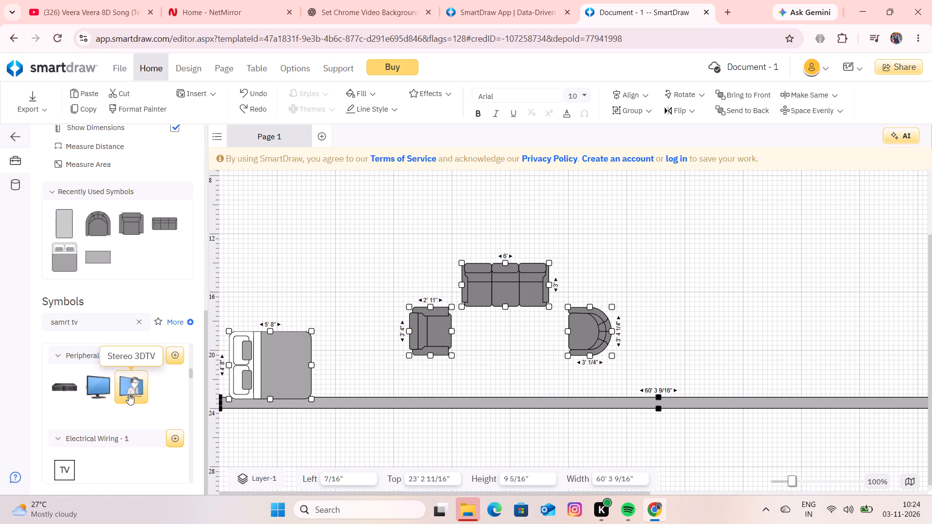
double_click(129, 394)
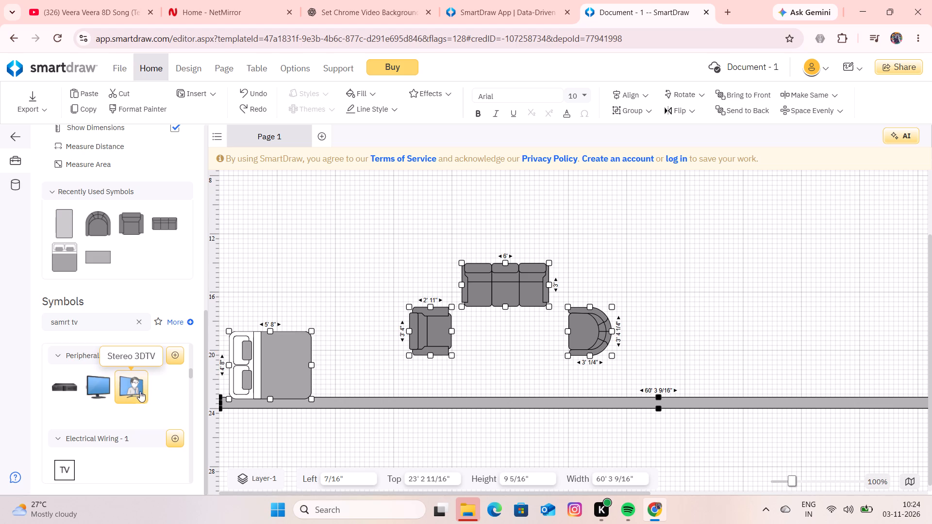
double_click(141, 385)
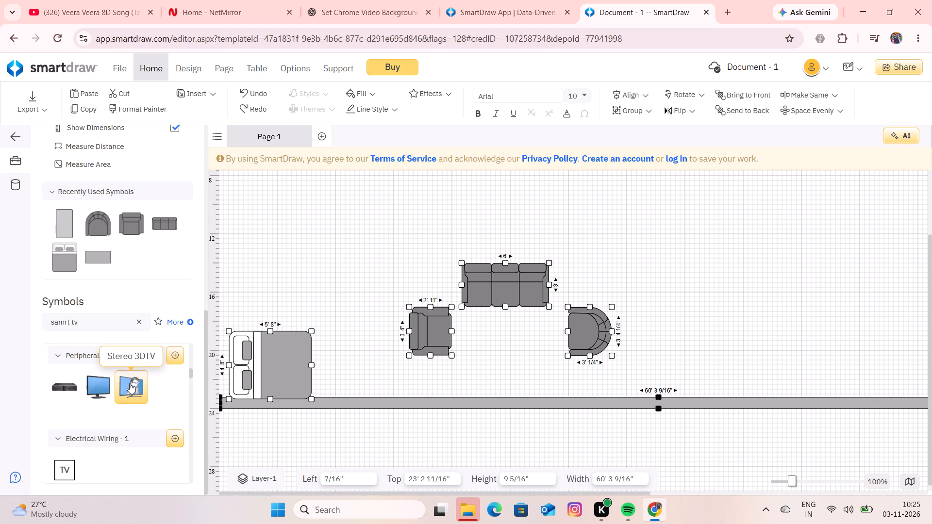
triple_click(130, 383)
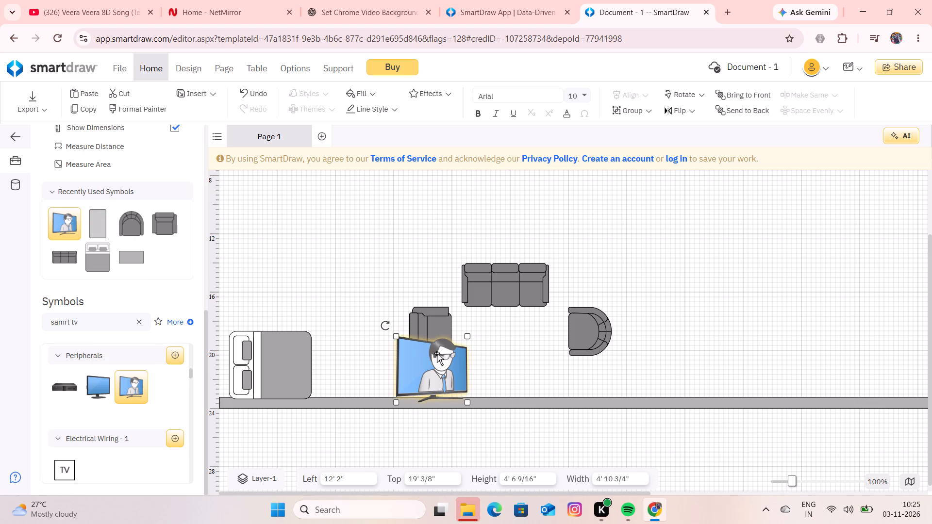
left_click_drag(437, 353, 522, 364)
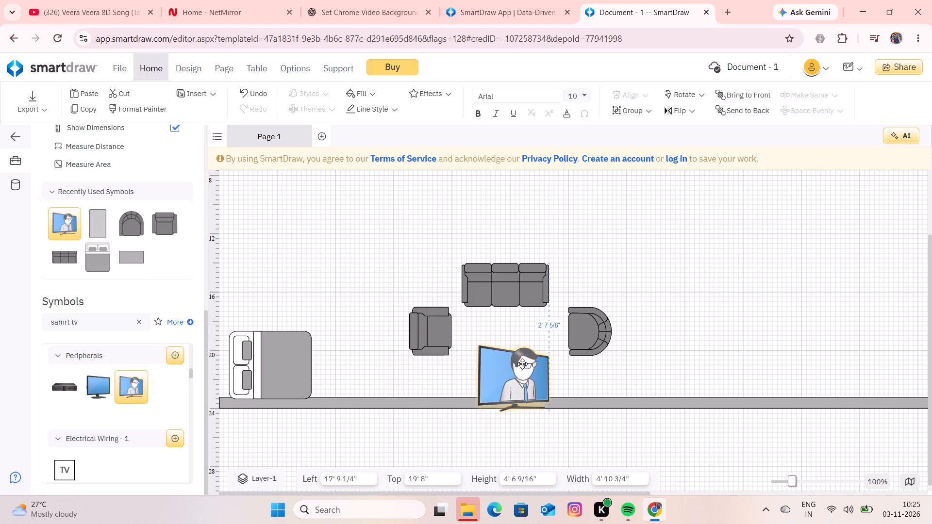
left_click_drag(522, 364, 518, 359)
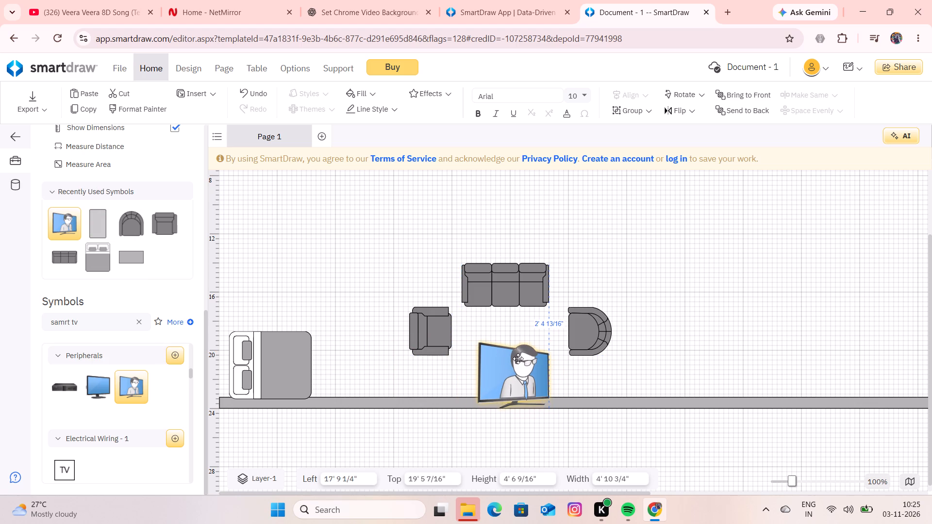
left_click_drag(518, 359, 512, 353)
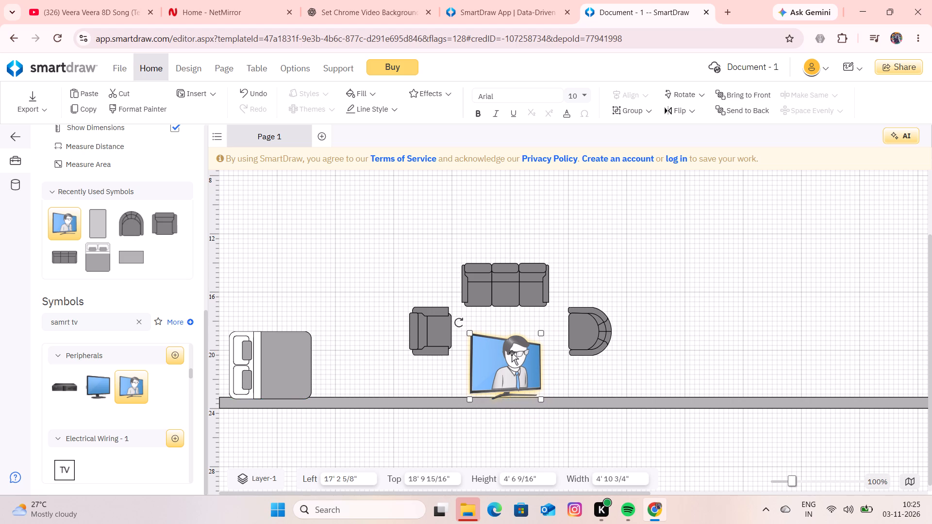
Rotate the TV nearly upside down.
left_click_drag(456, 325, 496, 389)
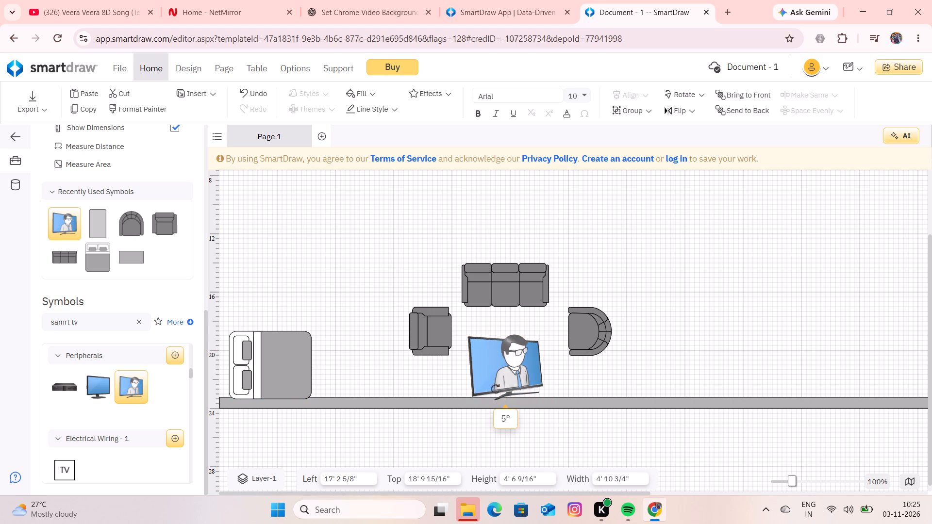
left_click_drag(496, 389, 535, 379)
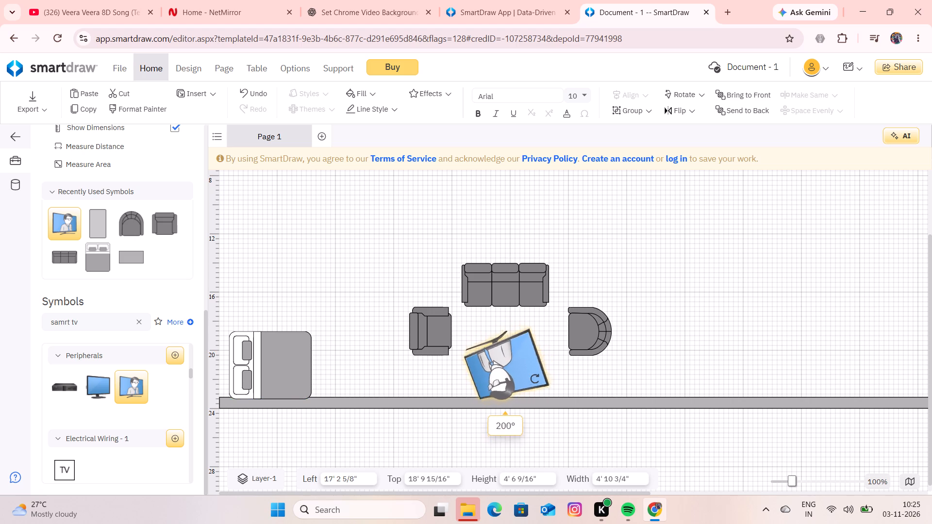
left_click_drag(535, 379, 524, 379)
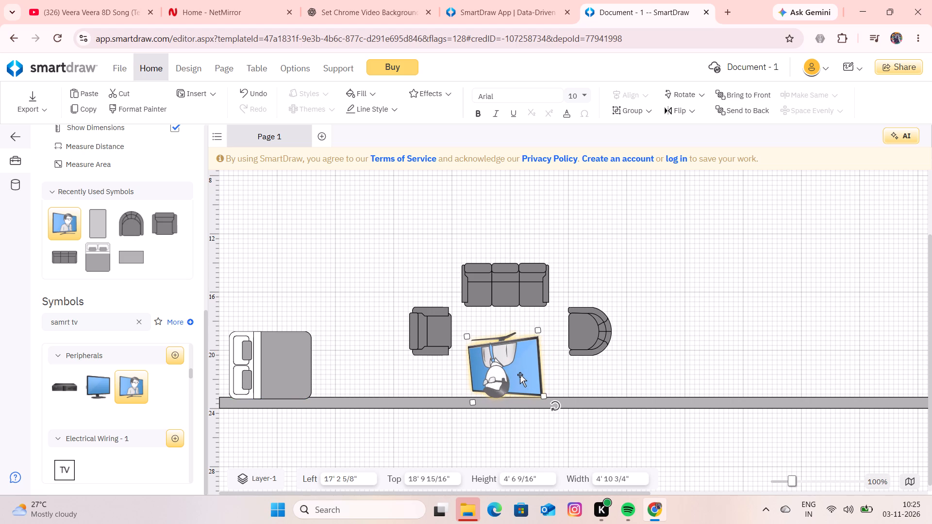
Move the TV down over the wall to 17' 7" left and about 19' 10" top, and turn it back nearly upright.
left_click_drag(520, 375, 525, 389)
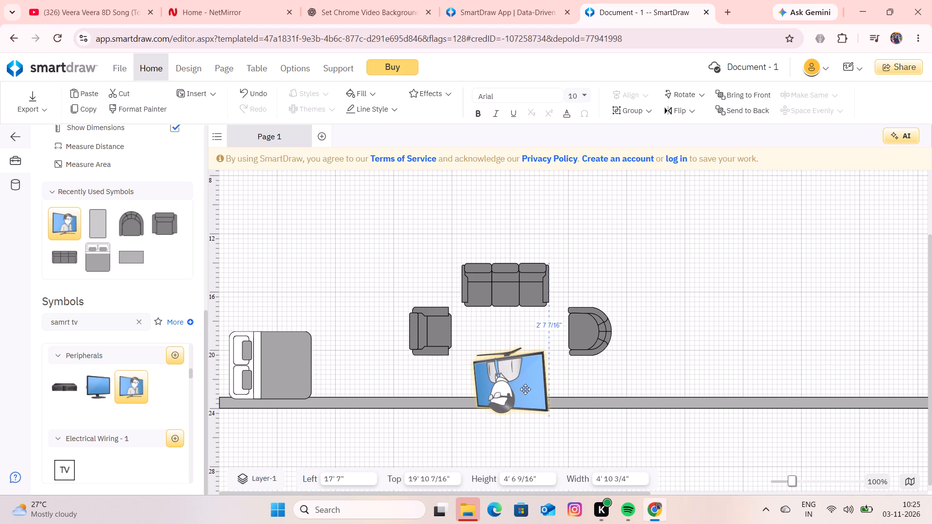
left_click_drag(525, 389, 525, 389)
left_click_drag(560, 418, 539, 334)
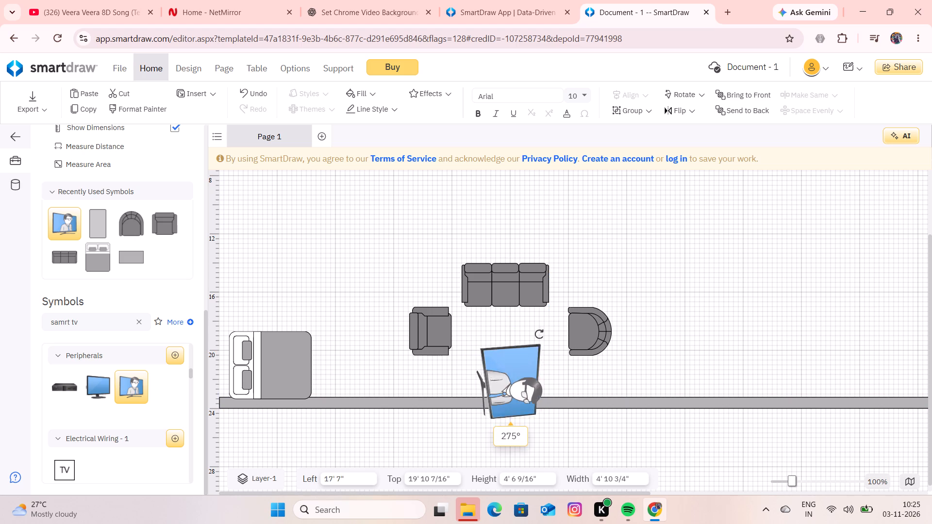
left_click_drag(539, 334, 495, 371)
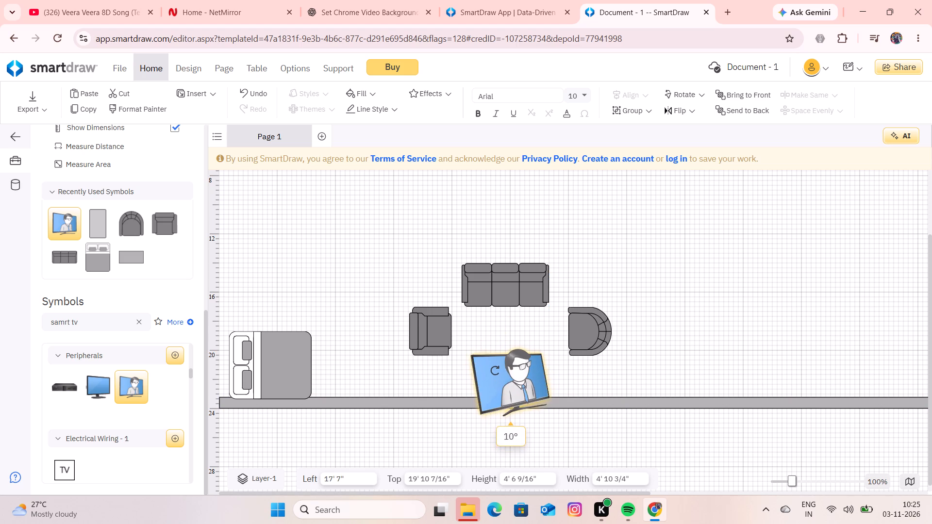
left_click_drag(495, 371, 493, 363)
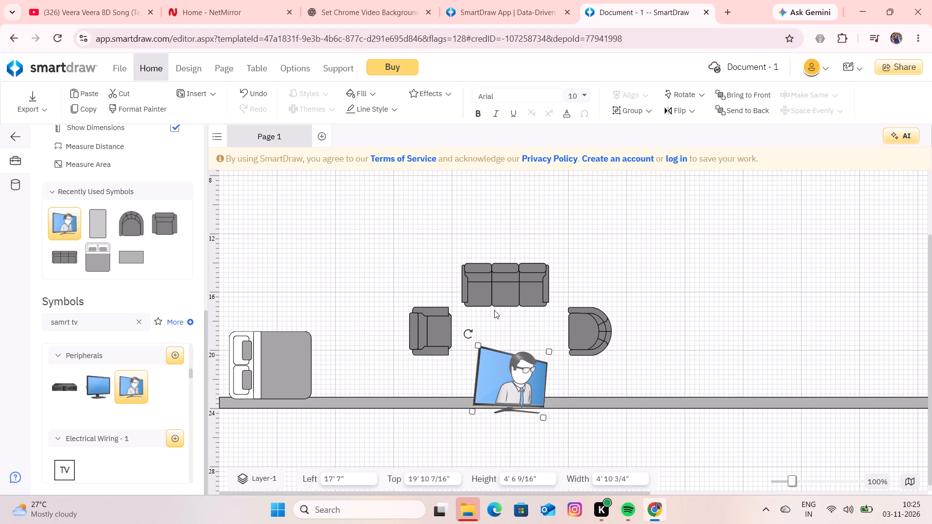
Move the sofa up, away from the TV, to 16' 8" left and 11' 8" top.
left_click(502, 283)
left_click_drag(502, 283, 504, 263)
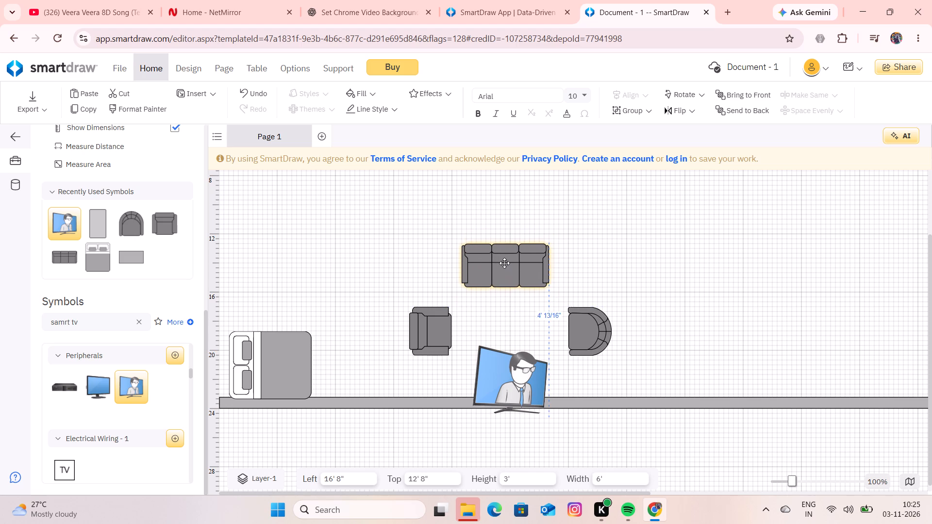
left_click_drag(504, 263, 505, 258)
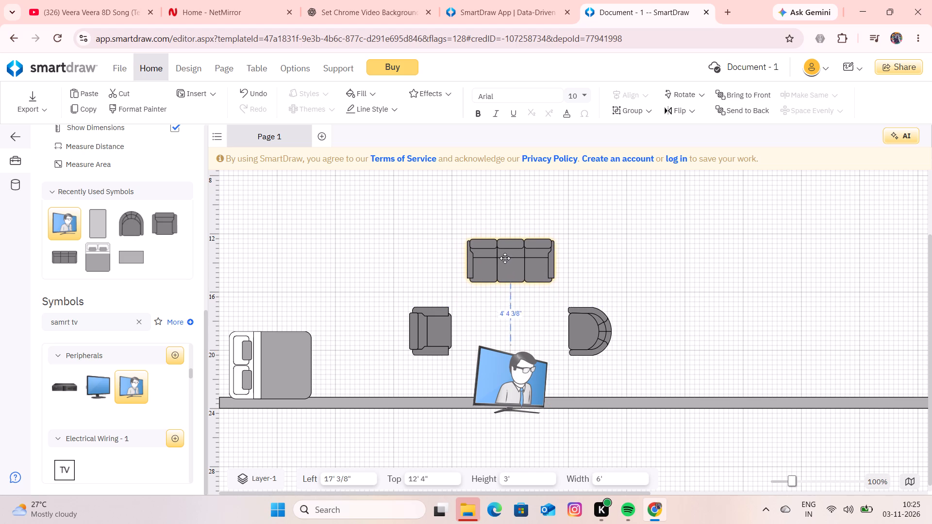
left_click_drag(505, 258, 501, 250)
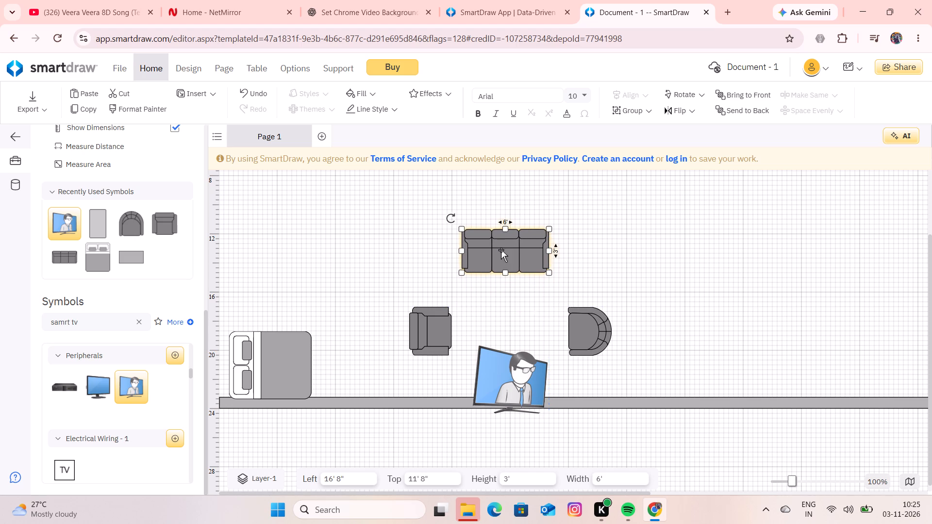
Move both arm chairs up about 2' so they sit level, shifting the square one outward to about 12' 2" left and 15' 3" top.
left_click_drag(442, 325, 434, 300)
left_click(589, 330)
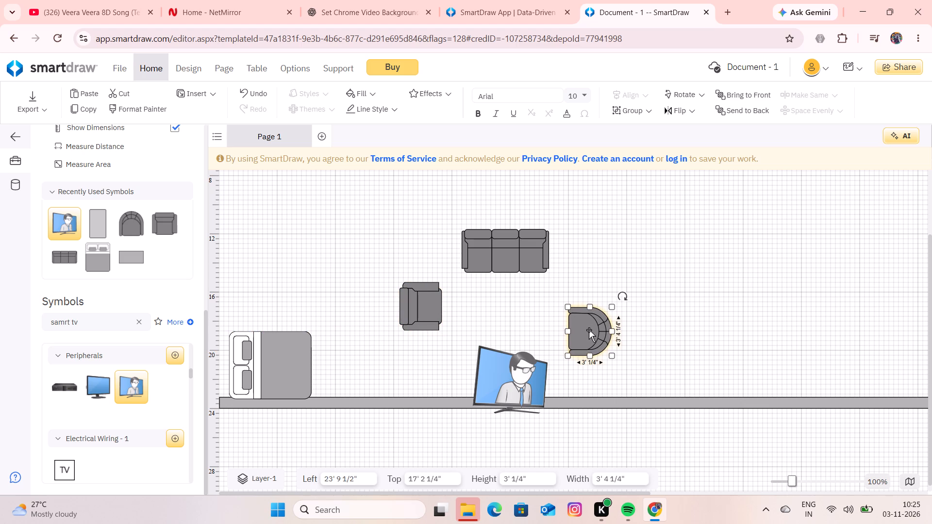
left_click_drag(589, 330, 588, 302)
left_click(432, 295)
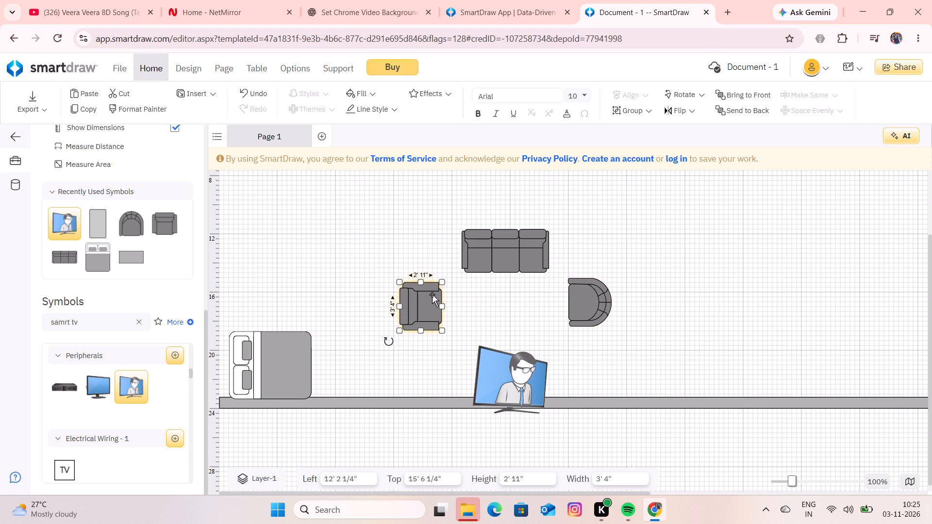
left_click_drag(432, 295, 432, 289)
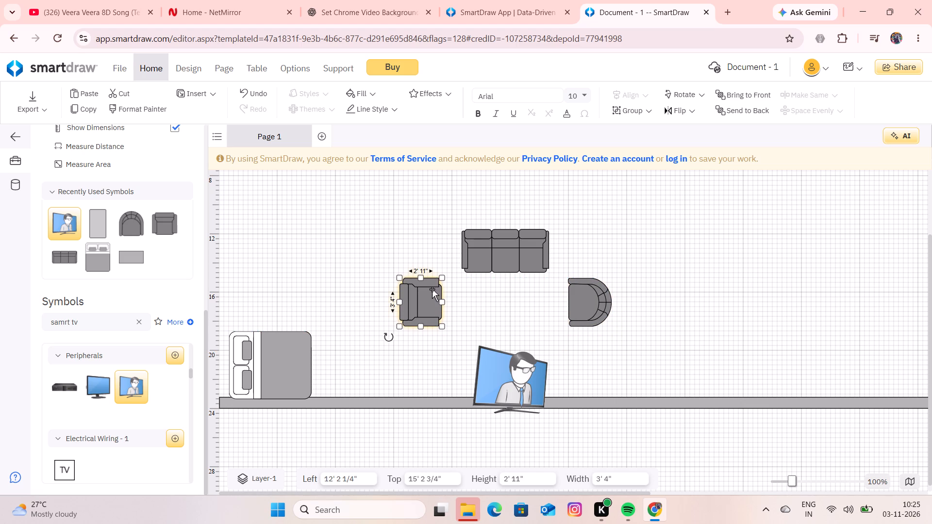
Add an Island (46" x 23") between the two arm chairs, at about 17' 5" left and 15' 8" top.
left_click(121, 262)
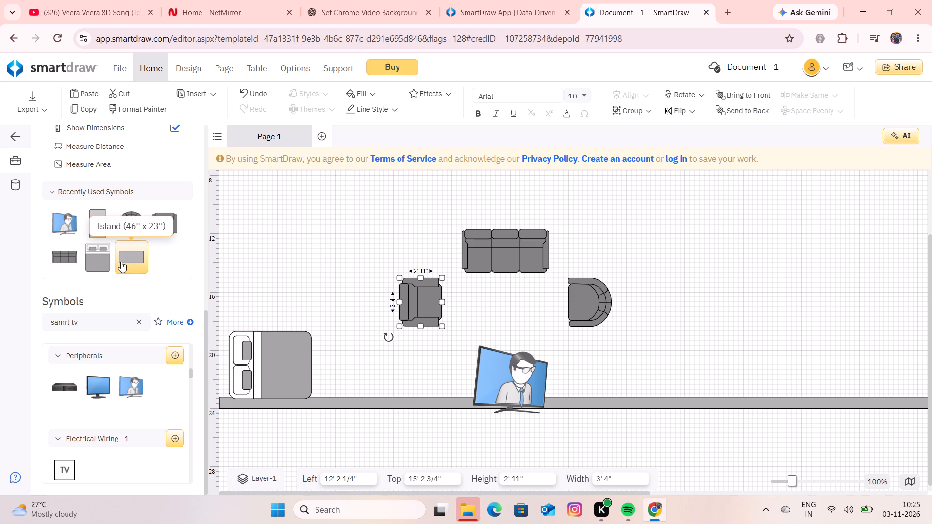
double_click(121, 262)
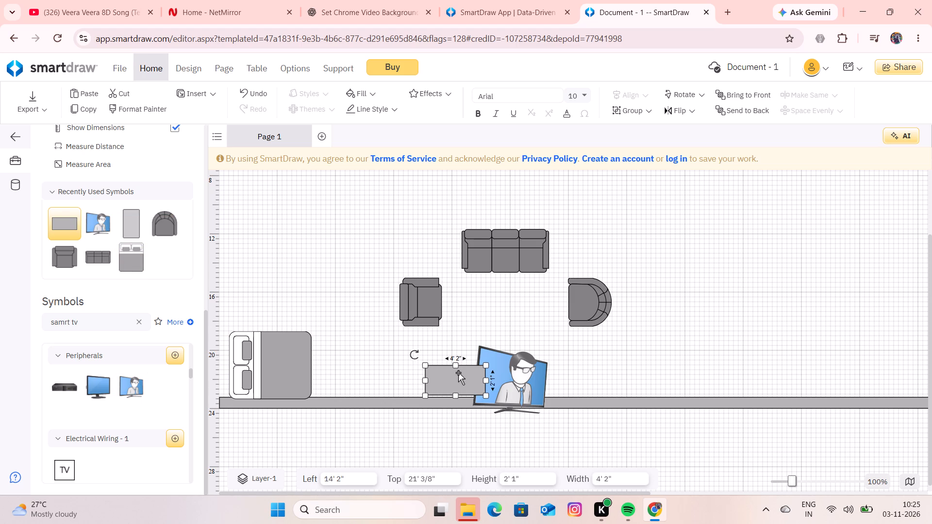
left_click_drag(458, 373, 503, 311)
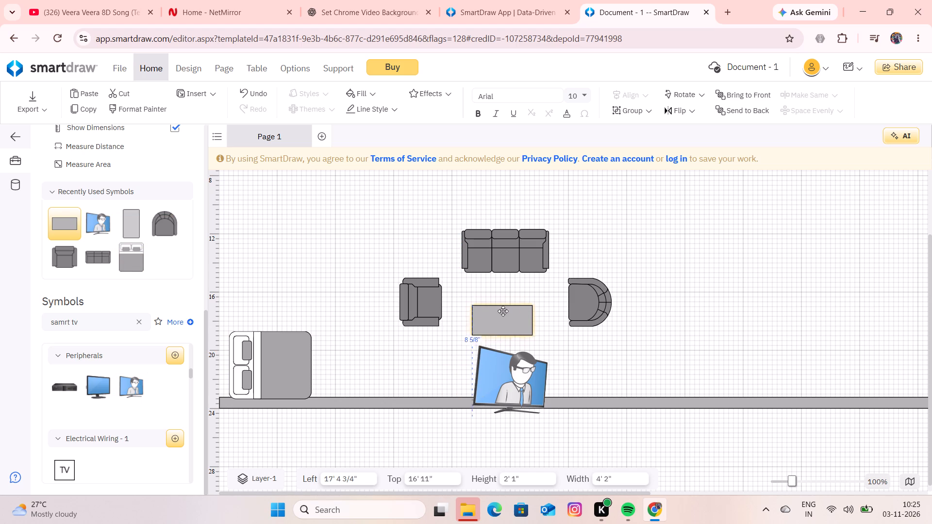
left_click_drag(503, 311, 507, 299)
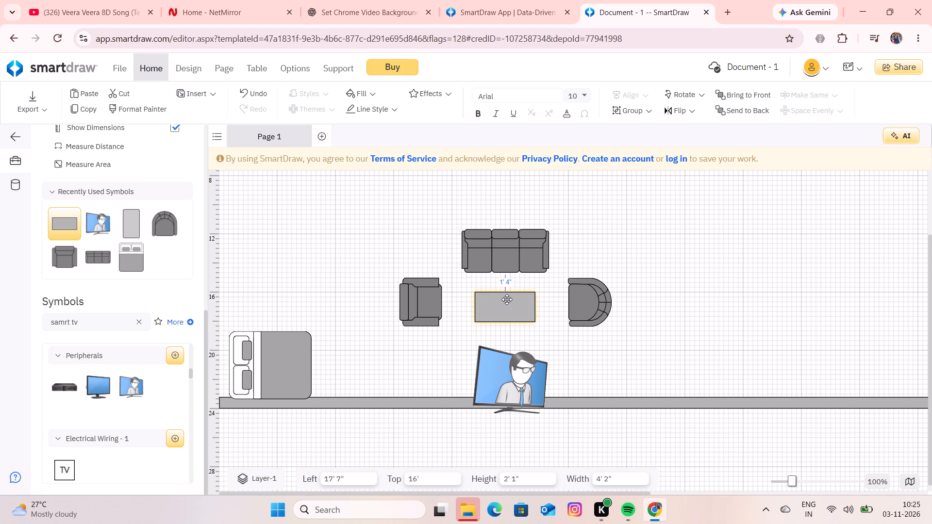
left_click_drag(507, 299, 505, 295)
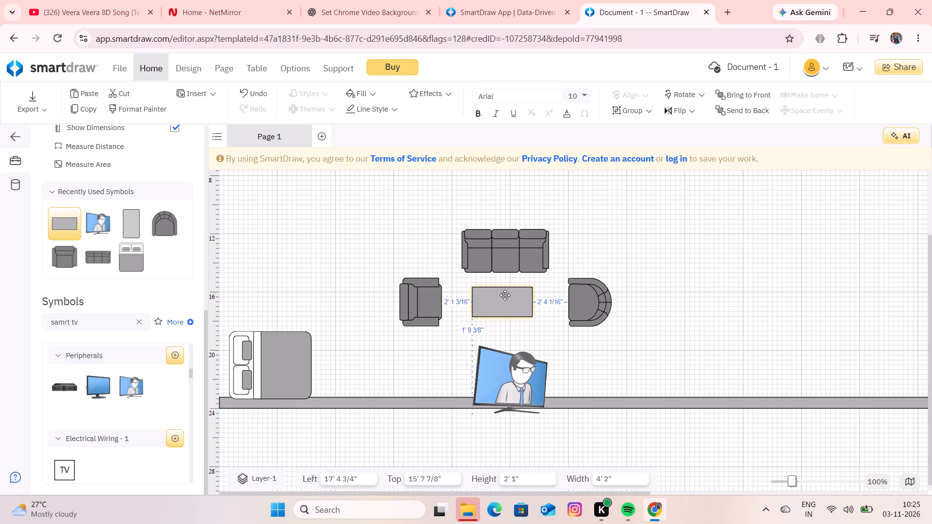
left_click_drag(505, 295, 506, 292)
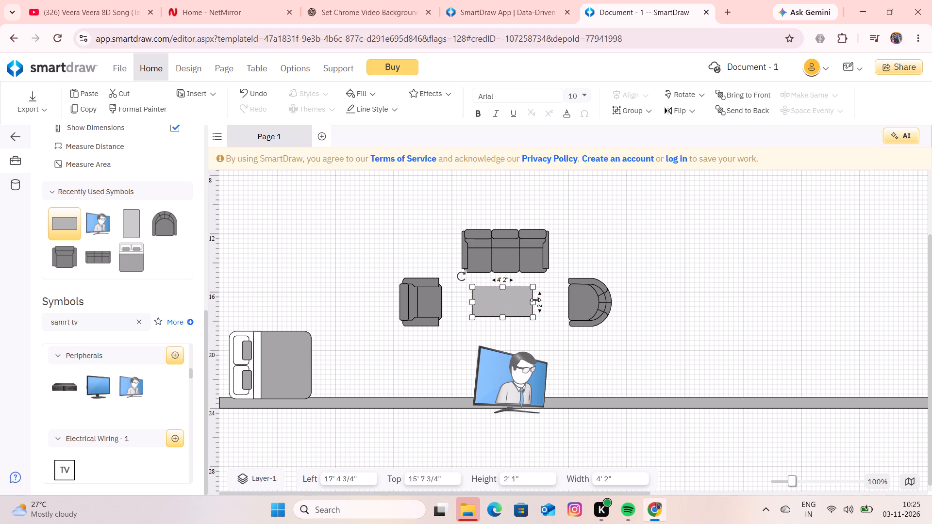
Widen the island between the arm chairs at both ends to 5' 4".
left_click_drag(535, 300, 544, 298)
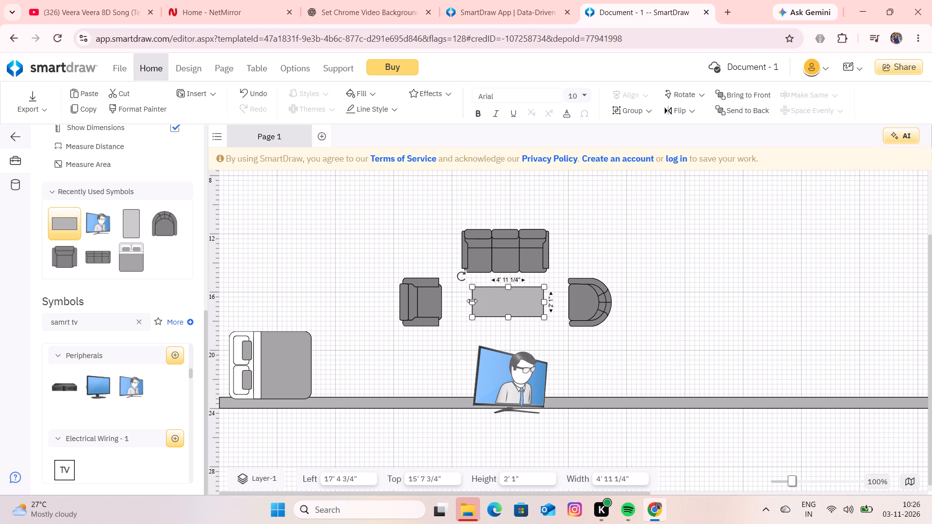
left_click_drag(472, 301, 466, 300)
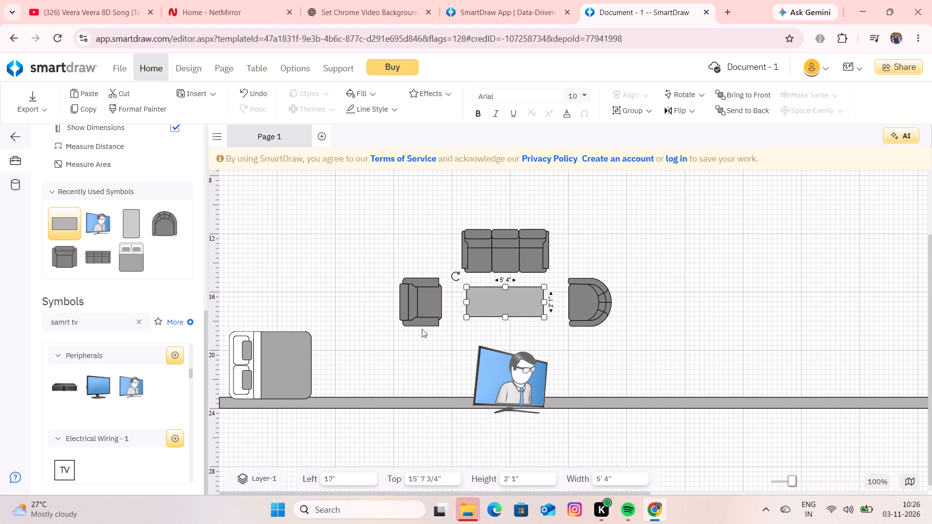
Clear the symbol search and add the diamond-shaped four-chair table from the Tables symbols.
left_click(136, 321)
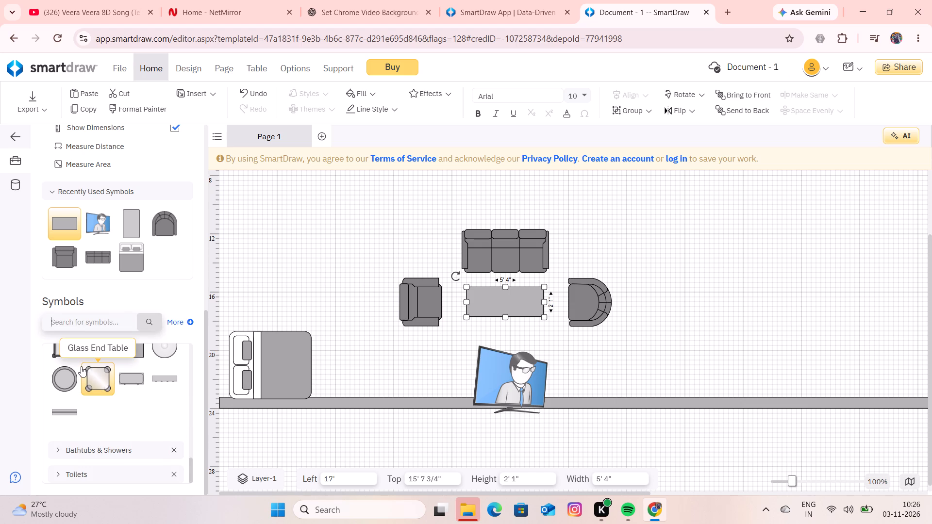
scroll(81, 366, "up", 2)
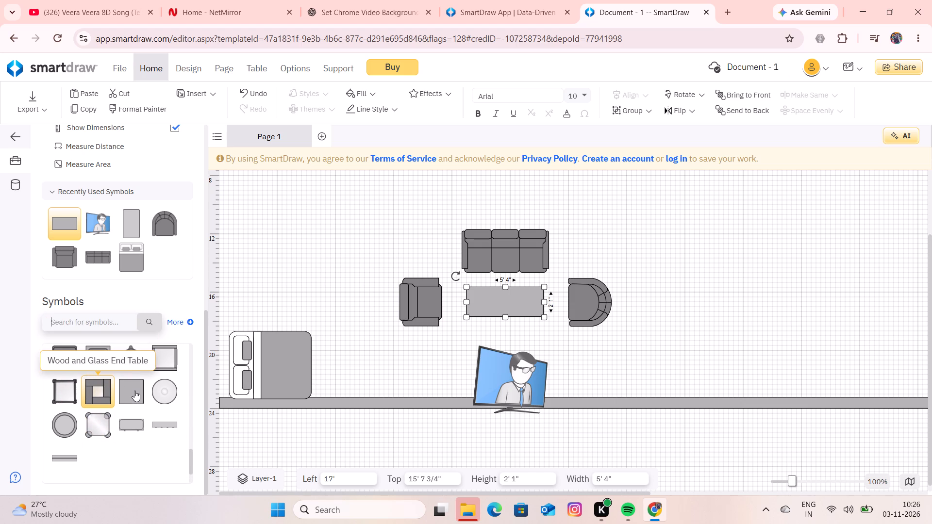
scroll(121, 402, "down", 1)
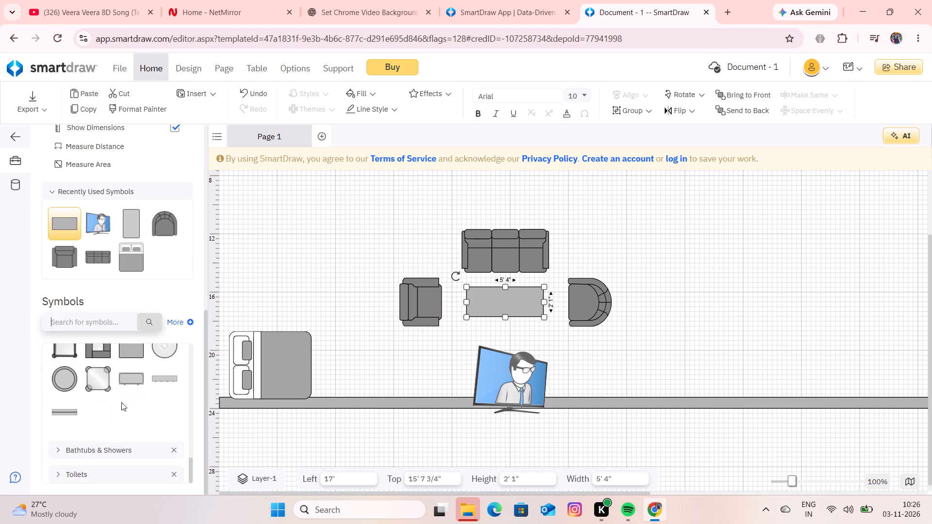
scroll(121, 402, "up", 3)
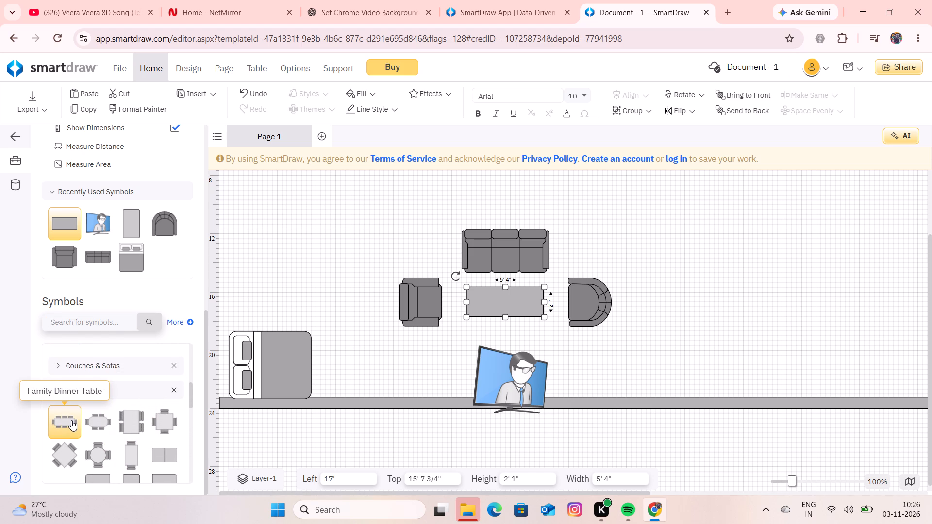
left_click(74, 452)
double_click(74, 452)
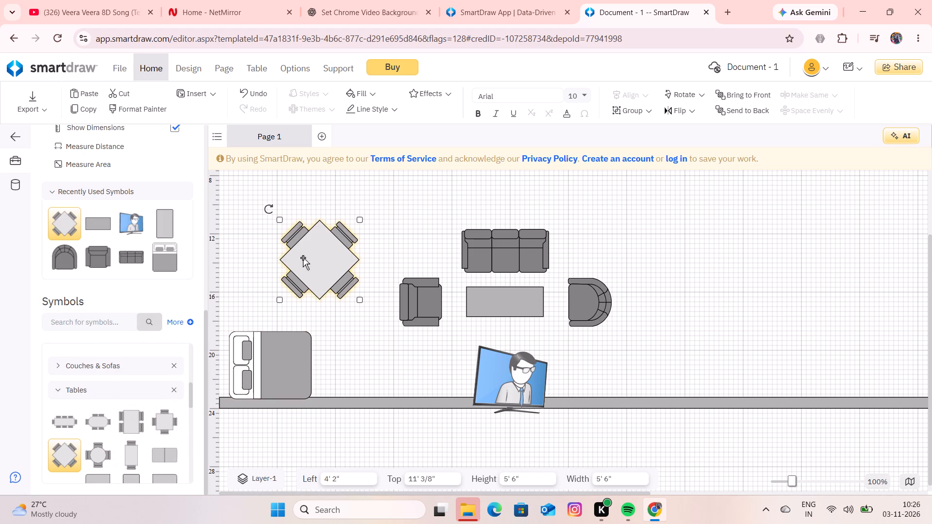
Shrink the four-chair table to 3' 8" square and place it at 5' left and 8' 8" top.
left_click_drag(303, 258, 292, 227)
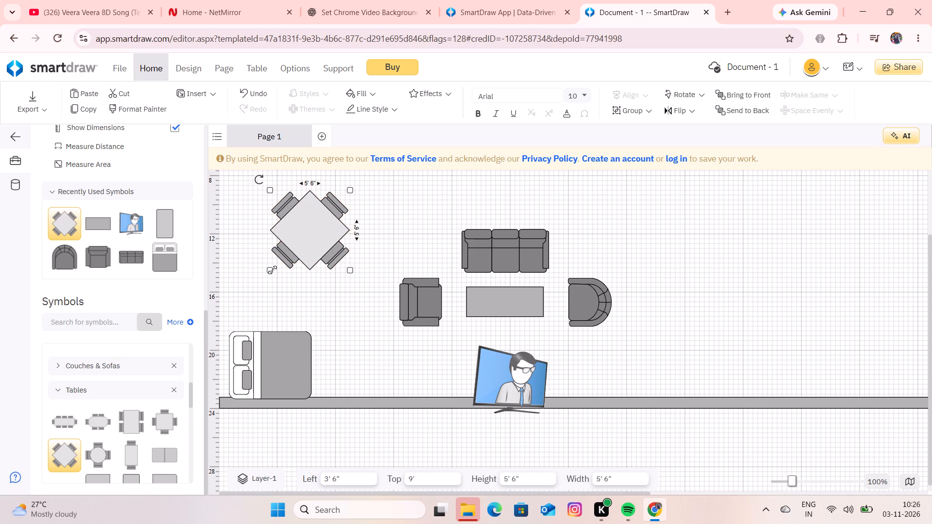
left_click_drag(272, 270, 289, 230)
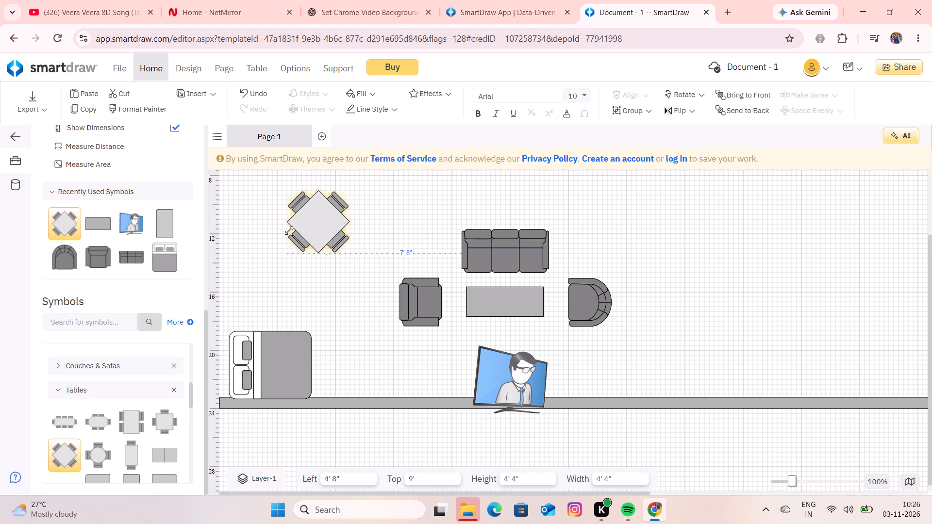
left_click_drag(289, 230, 295, 224)
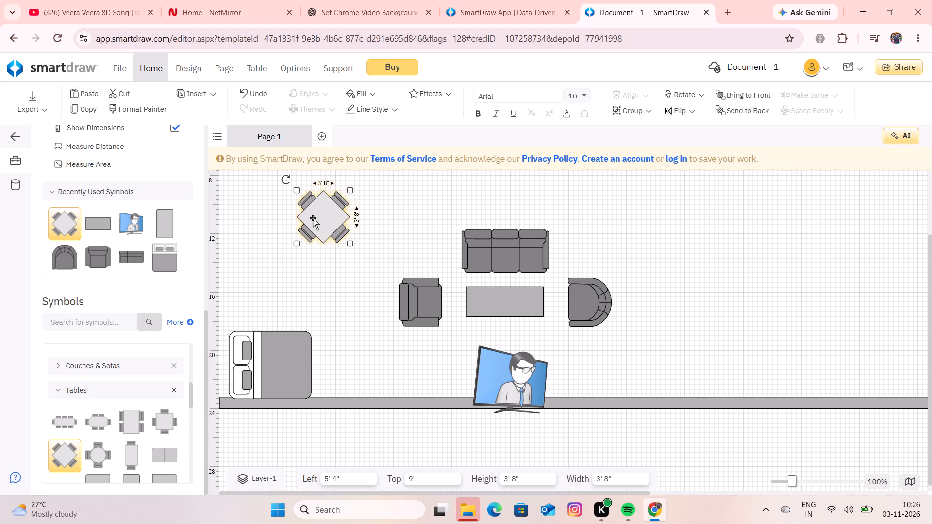
left_click_drag(313, 218, 300, 218)
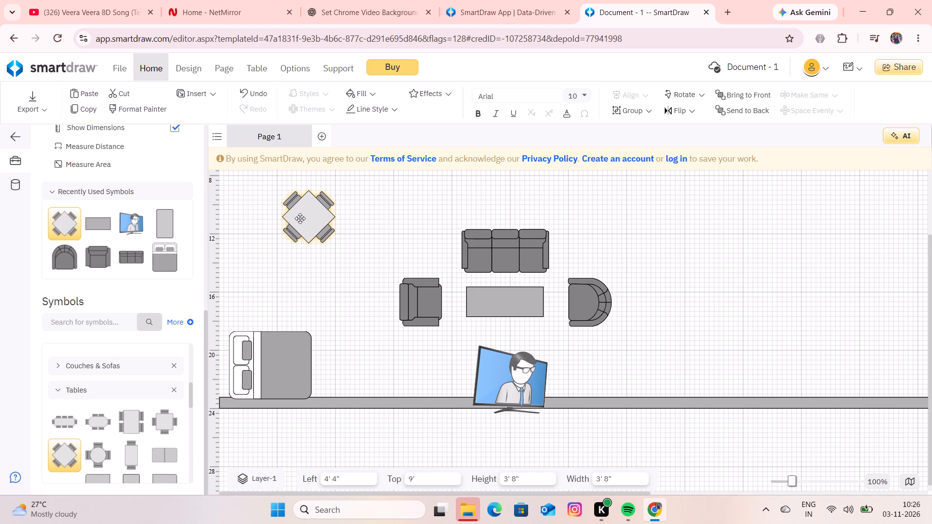
left_click_drag(300, 218, 309, 213)
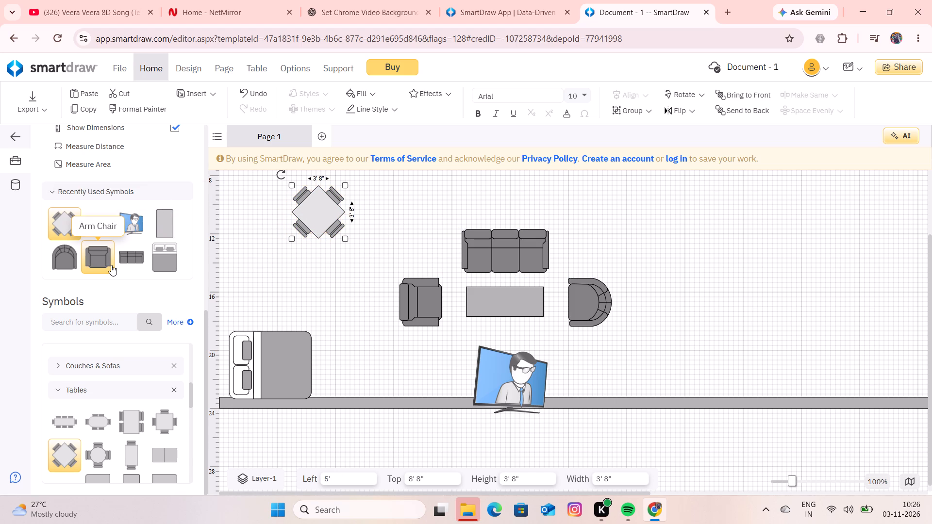
Add an Island above the bed, reshape it into a thin wall strip about 10' 2" by 5 3/8", and place it at about 13' 11" top.
scroll(111, 265, "down", 1)
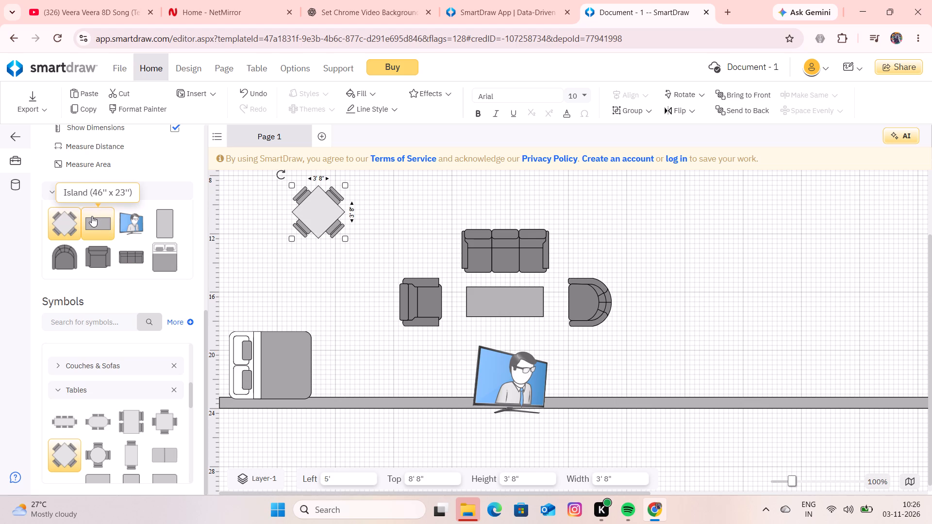
left_click(92, 216)
double_click(92, 216)
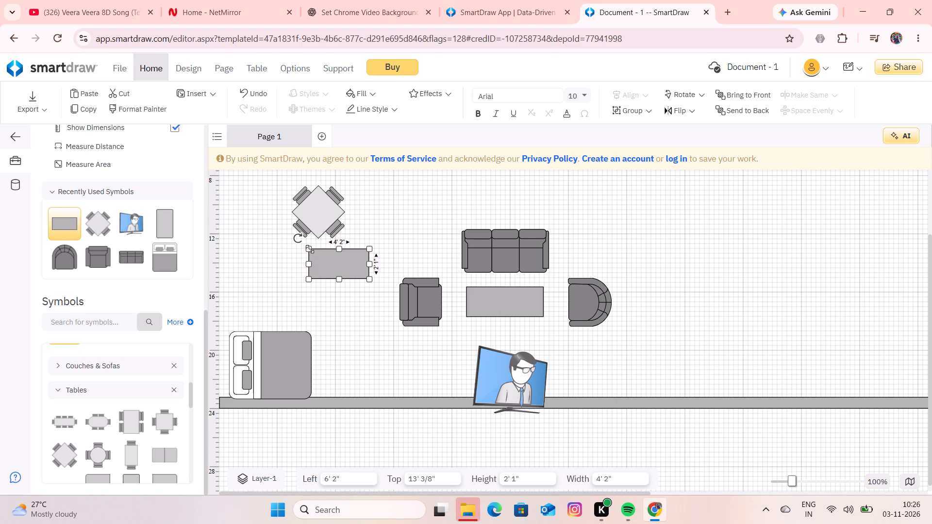
left_click_drag(310, 249, 313, 273)
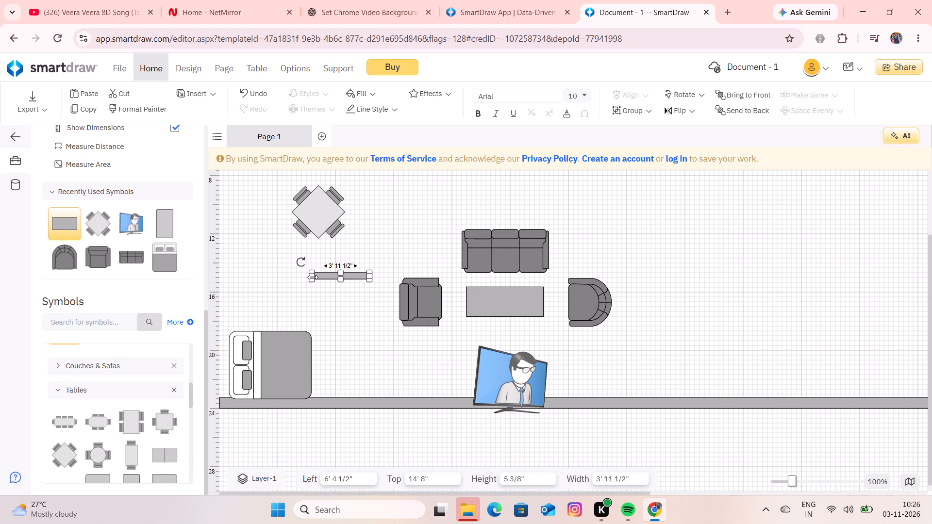
left_click_drag(313, 277, 211, 268)
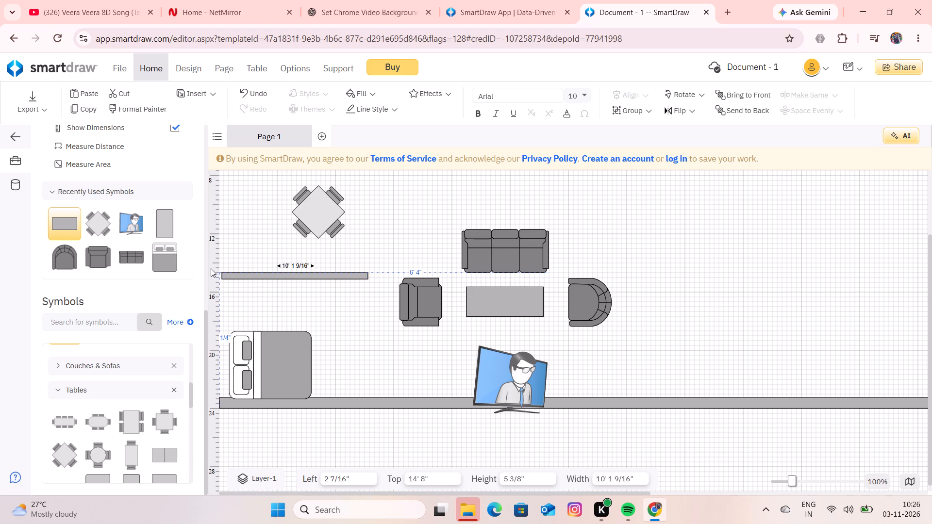
left_click_drag(211, 268, 210, 268)
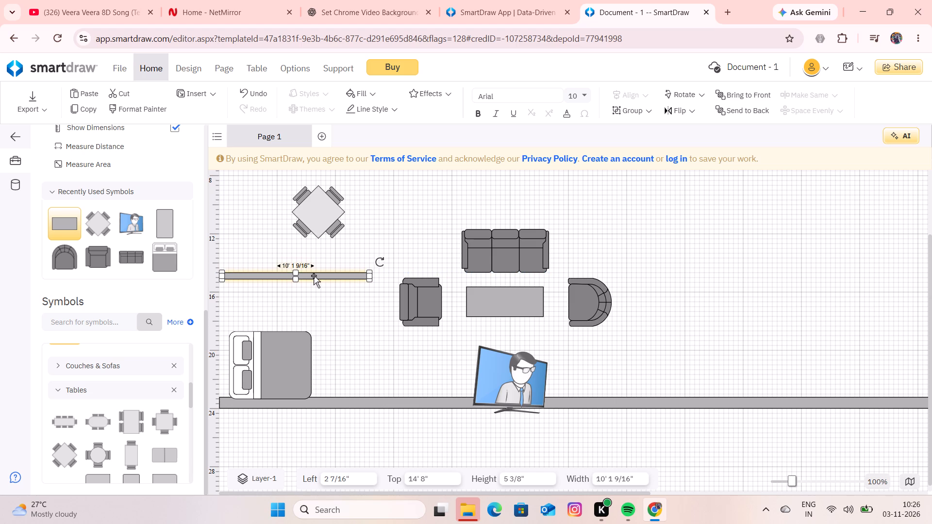
left_click_drag(314, 276, 310, 263)
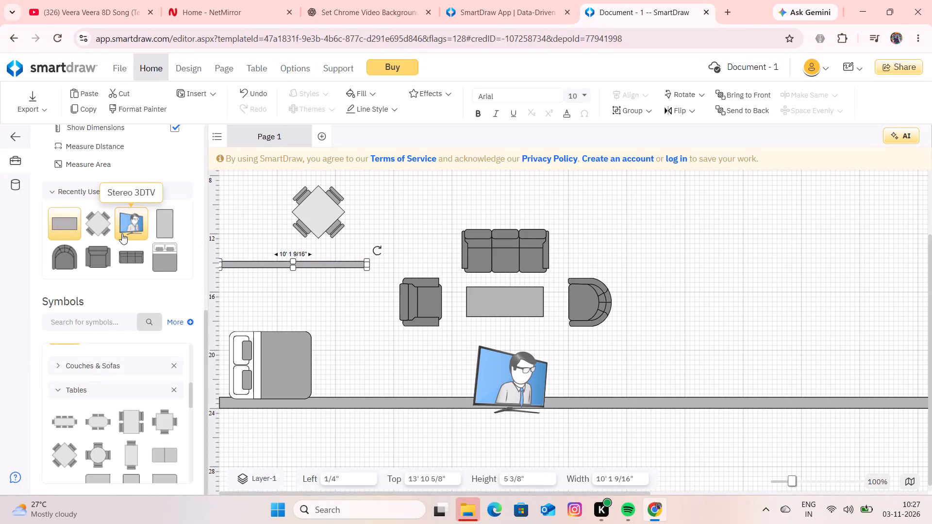
Add another Island (46" x 23") beside the square arm chair.
triple_click(73, 223)
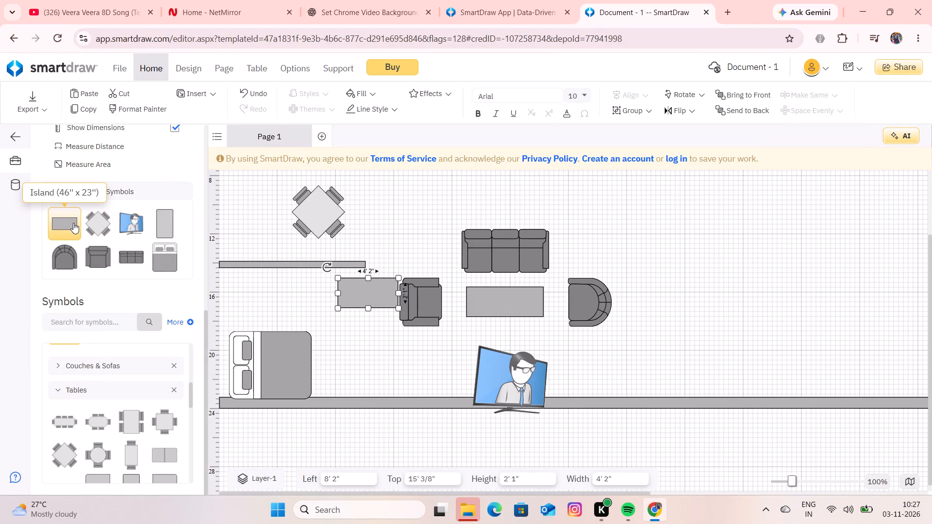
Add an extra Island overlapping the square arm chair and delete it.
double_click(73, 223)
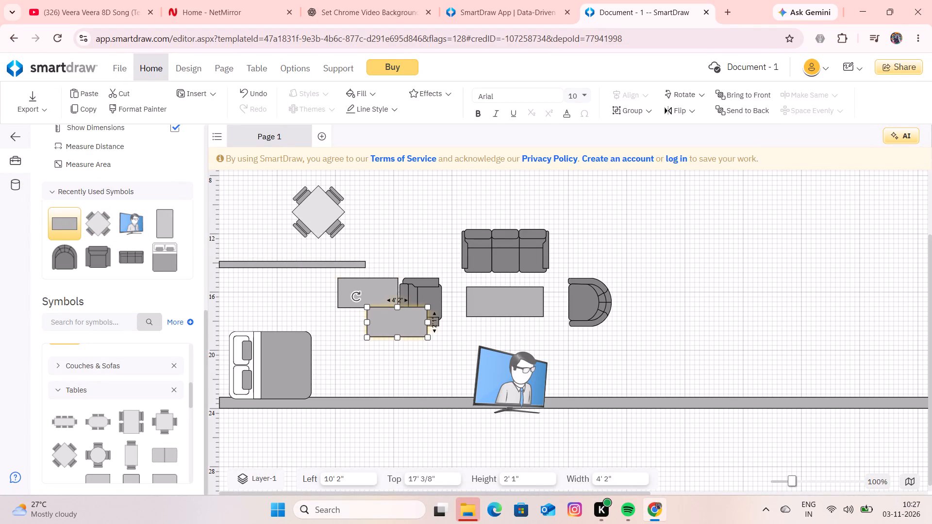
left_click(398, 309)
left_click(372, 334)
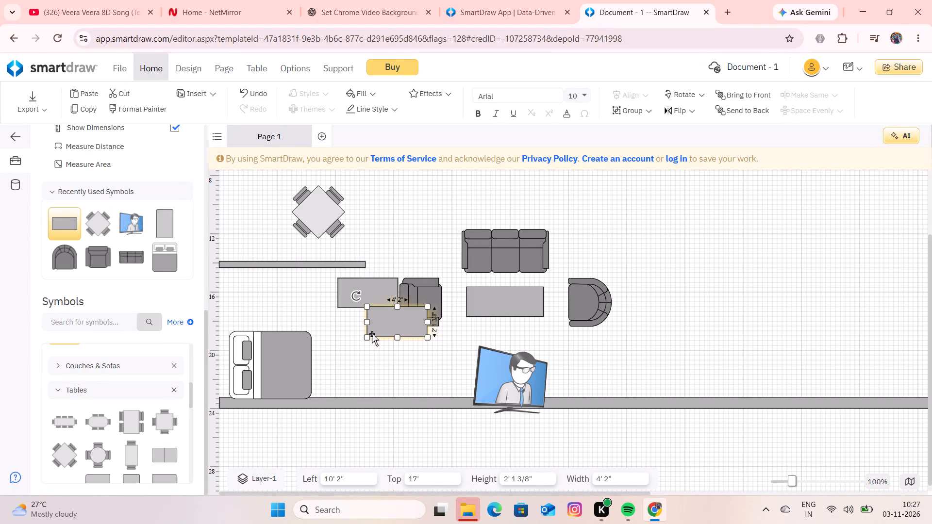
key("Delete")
Reshape the island beside the square arm chair into a thin strip 4' 4" long and 5 3/8" thick.
left_click(368, 286)
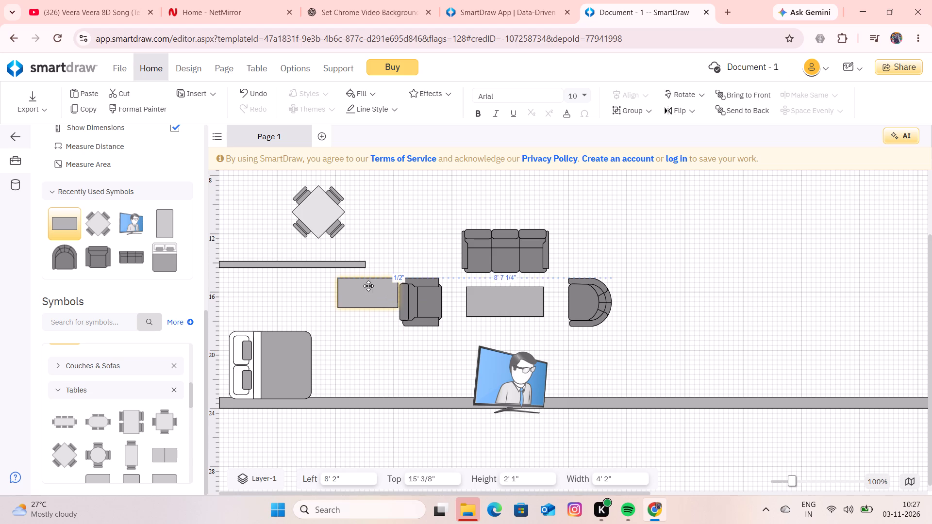
left_click_drag(338, 276, 334, 306)
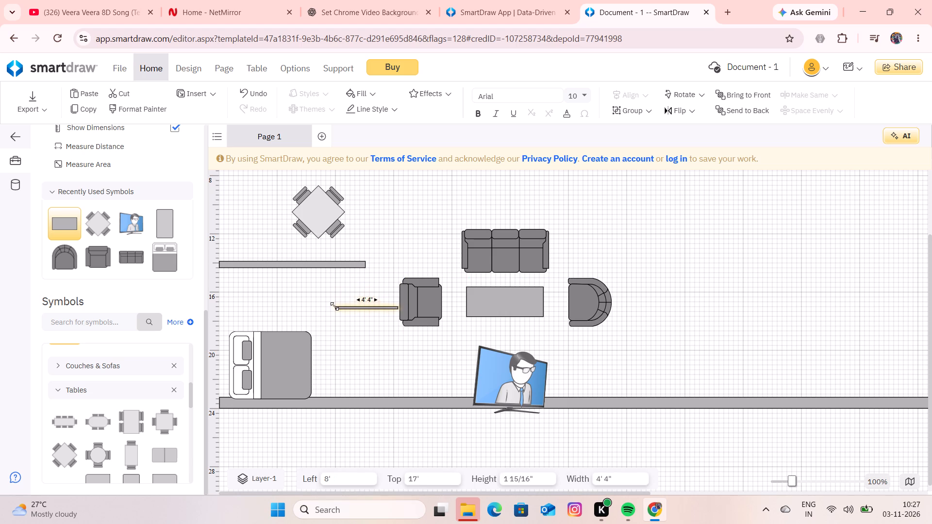
left_click_drag(334, 306, 334, 300)
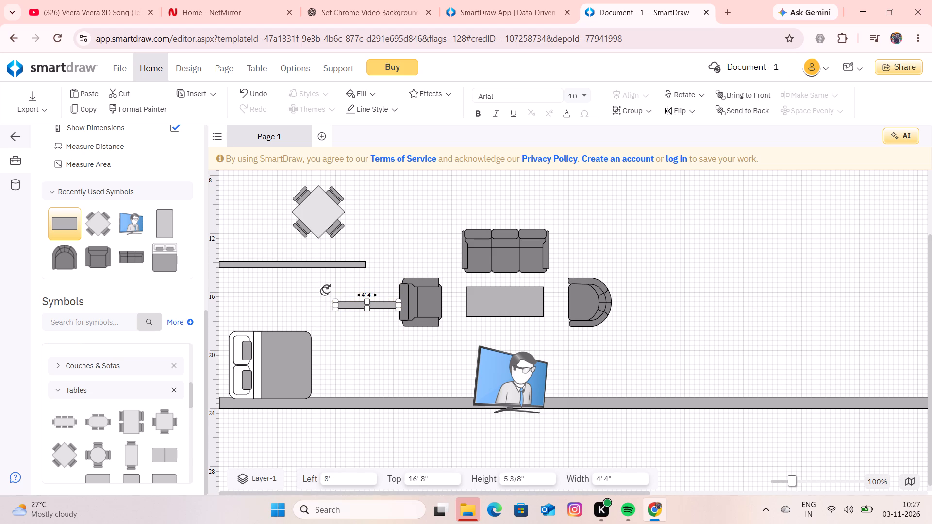
Rotate the 4' 4" strip to 270° so it stands vertically.
left_click_drag(327, 289, 378, 225)
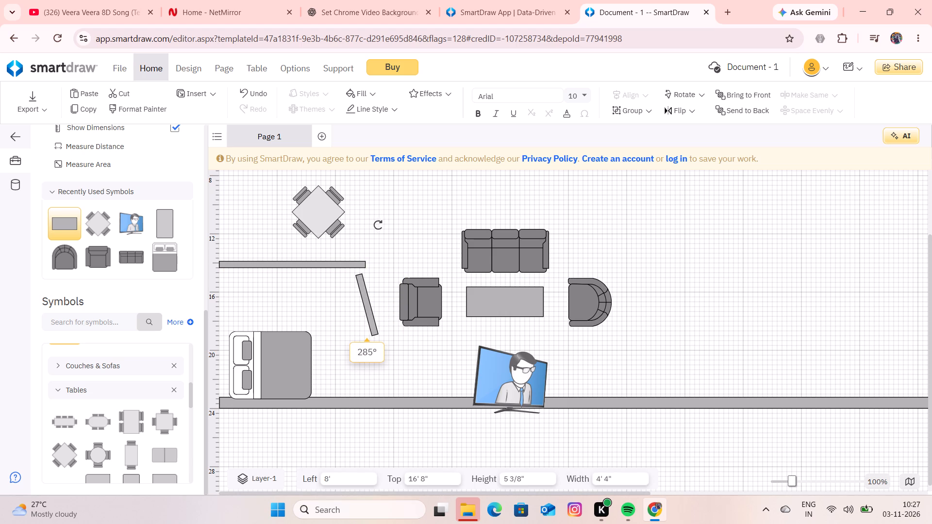
left_click_drag(378, 225, 401, 228)
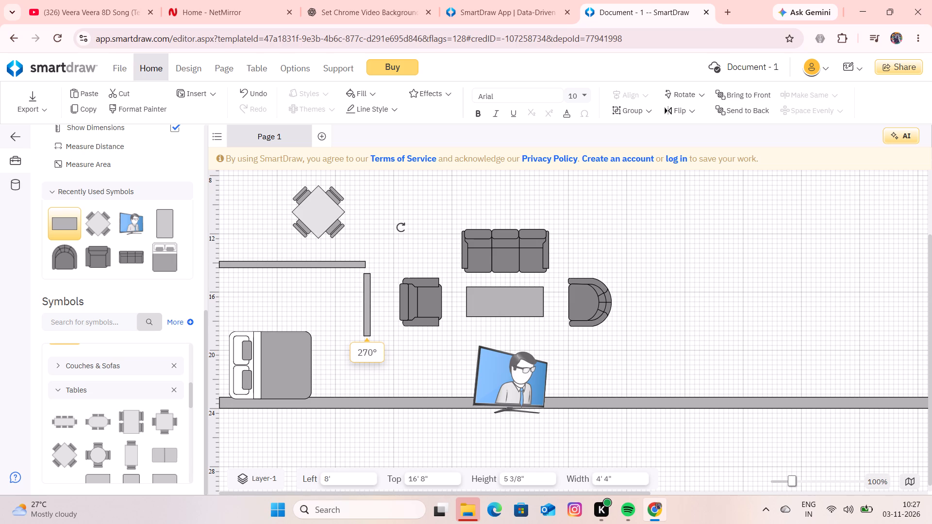
left_click_drag(401, 228, 395, 227)
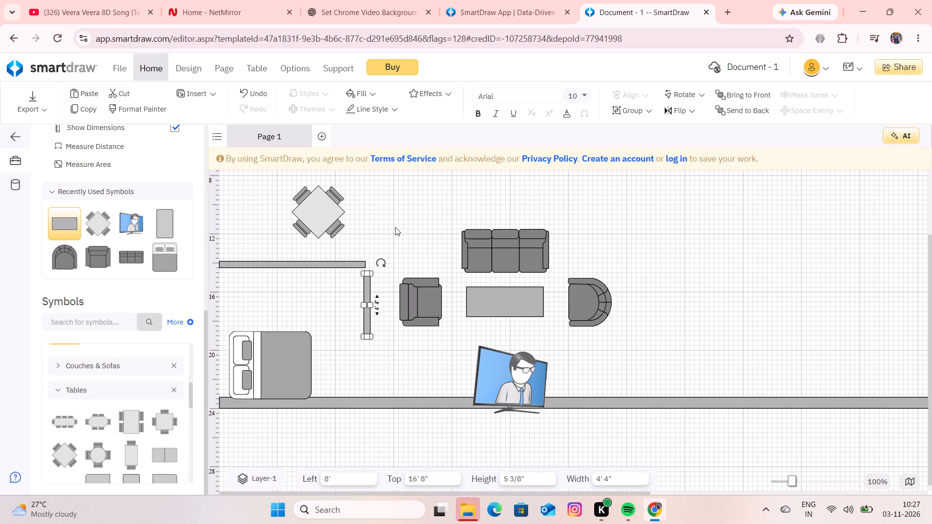
Move the vertical strip up against the inner end of the horizontal wall above the bed, forming a corner.
left_click_drag(368, 278, 366, 276)
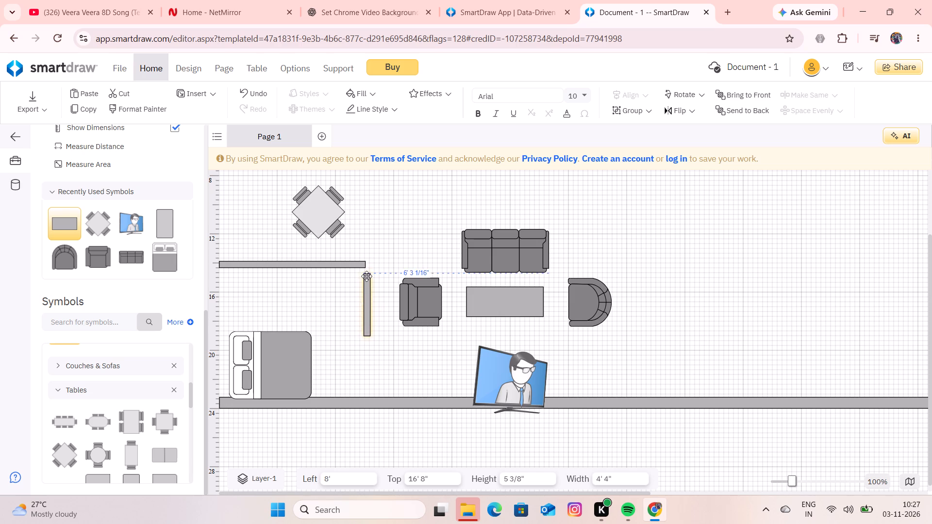
left_click_drag(366, 276, 364, 272)
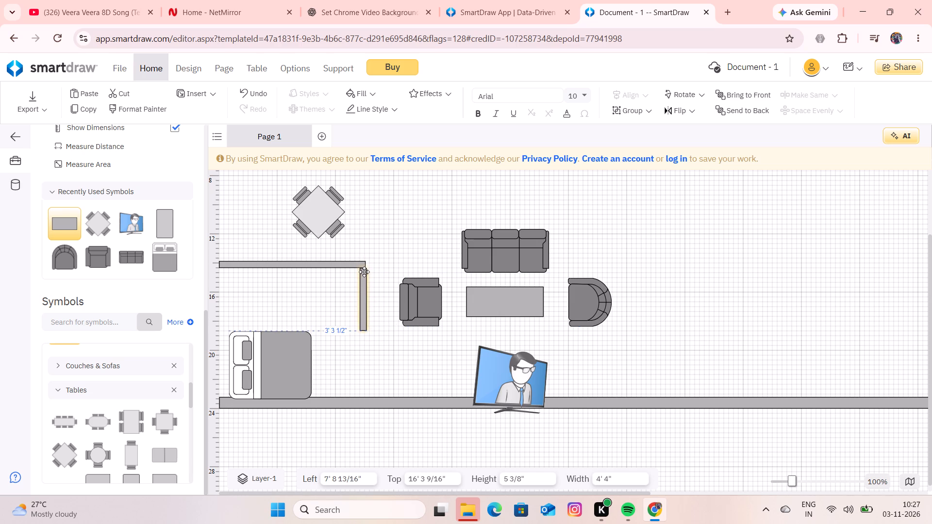
Nudge the vertical strip into line with the inner end of the horizontal wall above the bed, overlapping the wall at the corner.
left_click_drag(364, 272, 364, 272)
left_click_drag(364, 272, 363, 271)
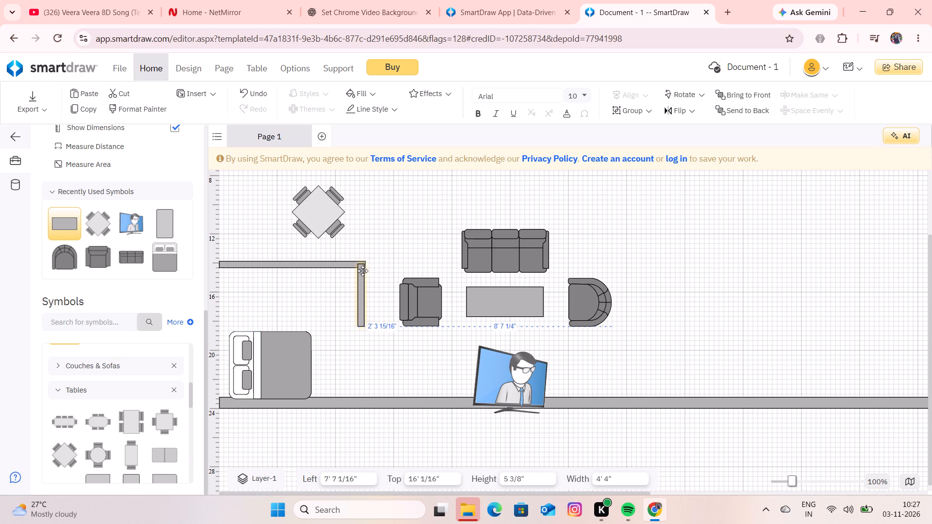
left_click_drag(363, 271, 363, 268)
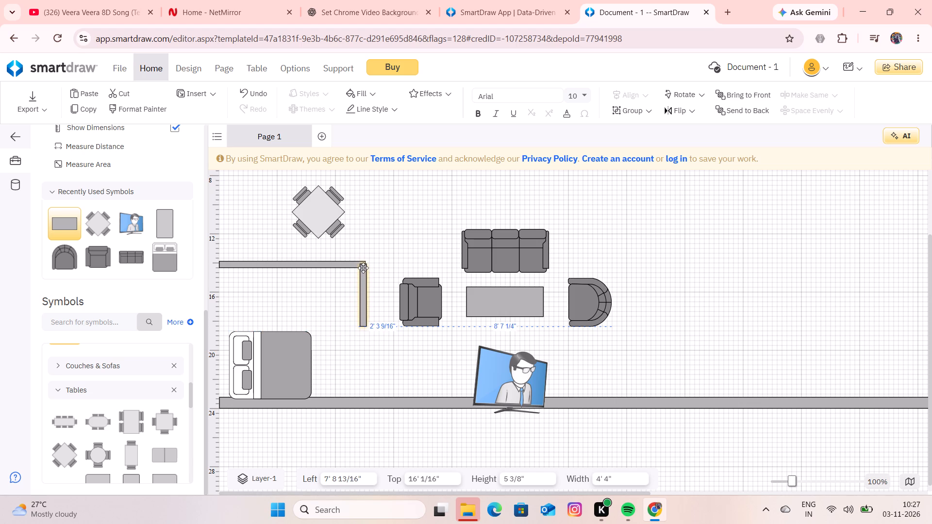
left_click_drag(363, 268, 363, 265)
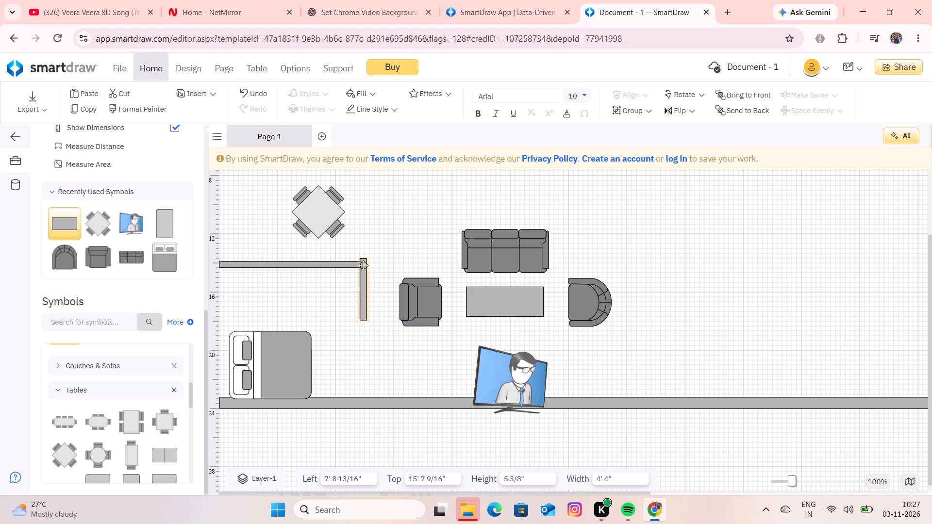
left_click_drag(363, 265, 363, 266)
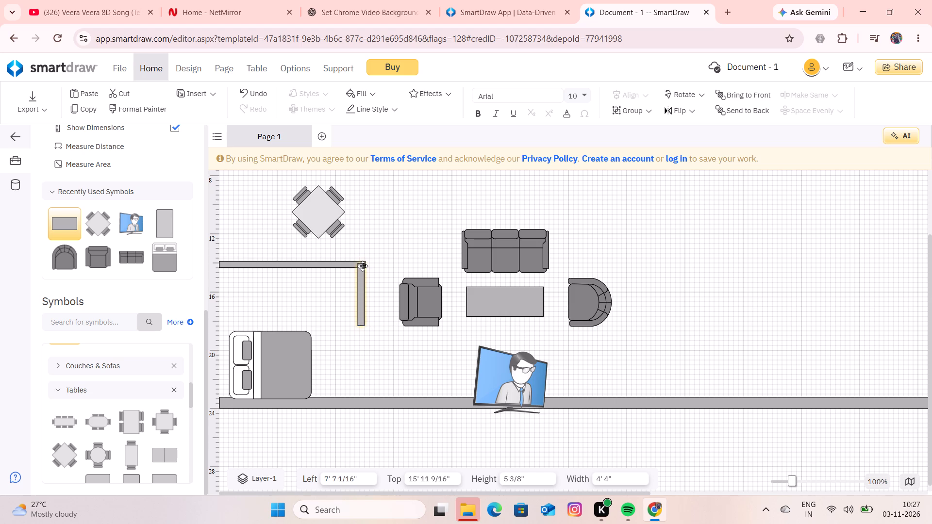
left_click_drag(363, 266, 364, 266)
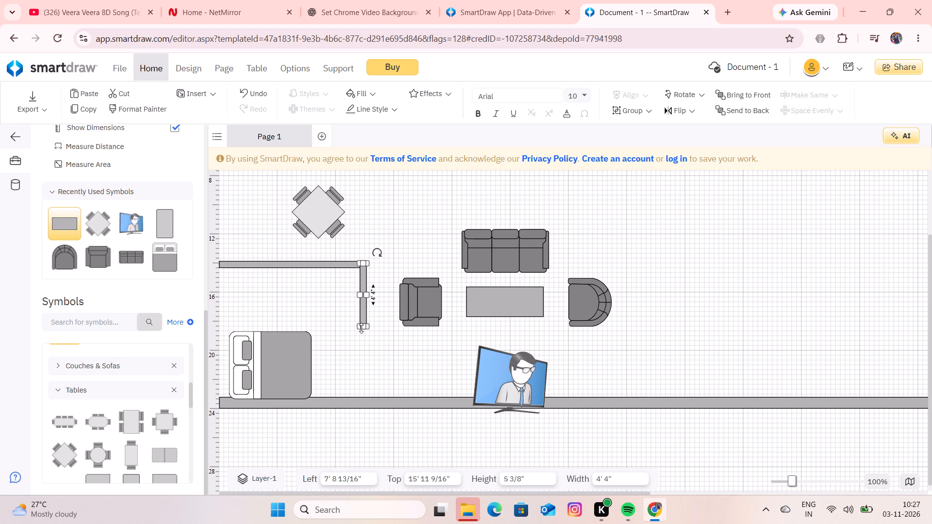
Lengthen the vertical strip downward past the bed to about 7' 11 3/4".
left_click_drag(360, 327, 362, 363)
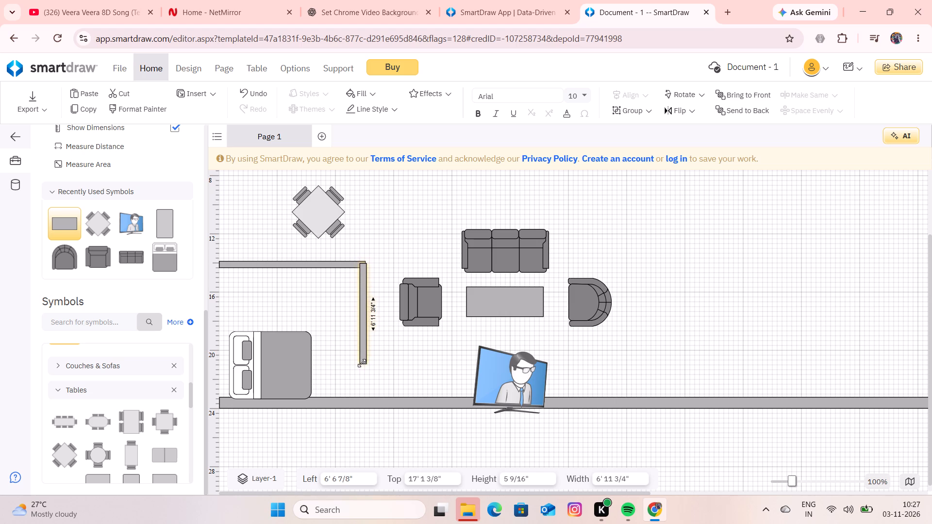
left_click_drag(362, 363, 361, 371)
left_click_drag(361, 371, 361, 380)
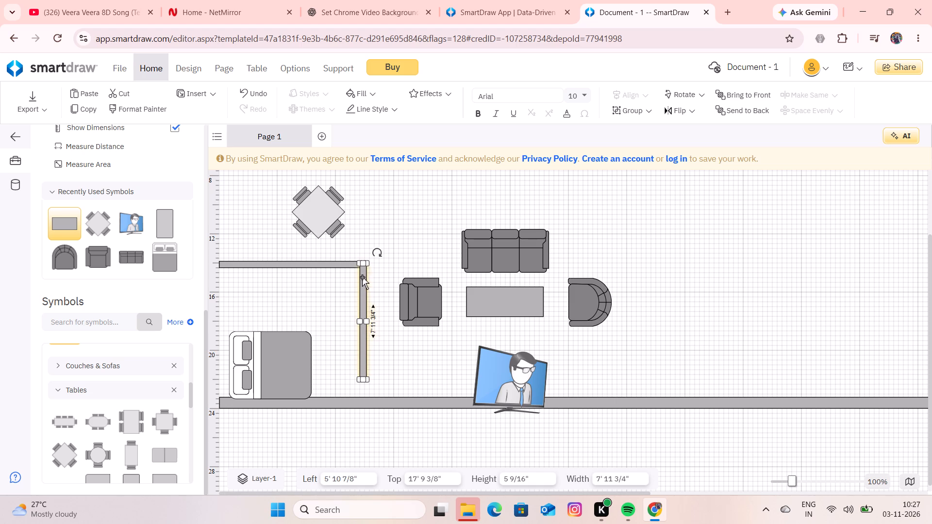
Shift the lengthened vertical strip slightly down so its upper end butts against the underside of the horizontal wall.
left_click_drag(362, 277, 360, 286)
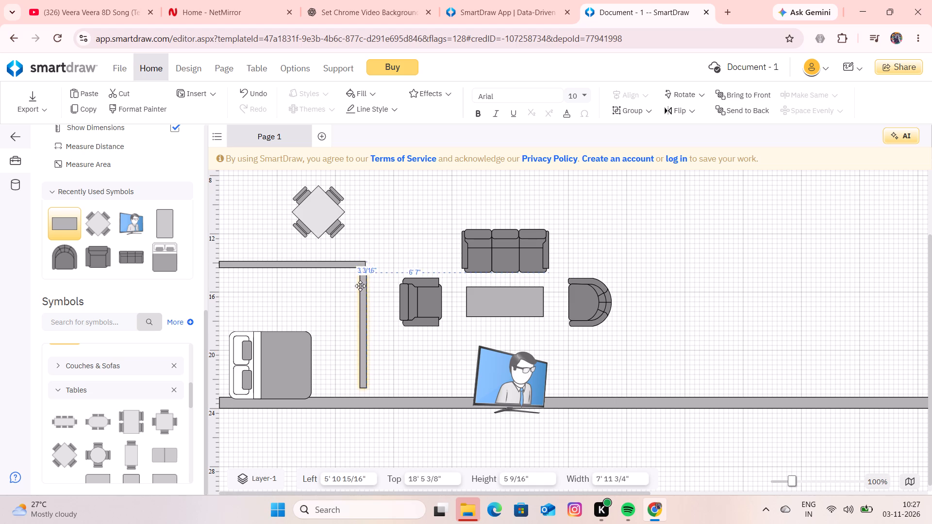
left_click_drag(360, 286, 360, 282)
left_click(344, 298)
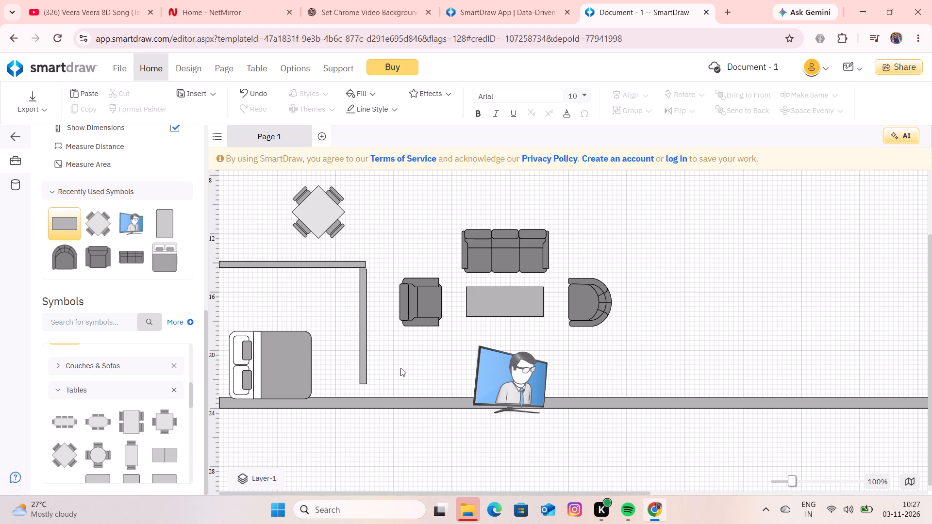
Look through the Bathtubs & Showers symbols in the library for bathroom fixtures.
scroll(134, 368, "down", 2)
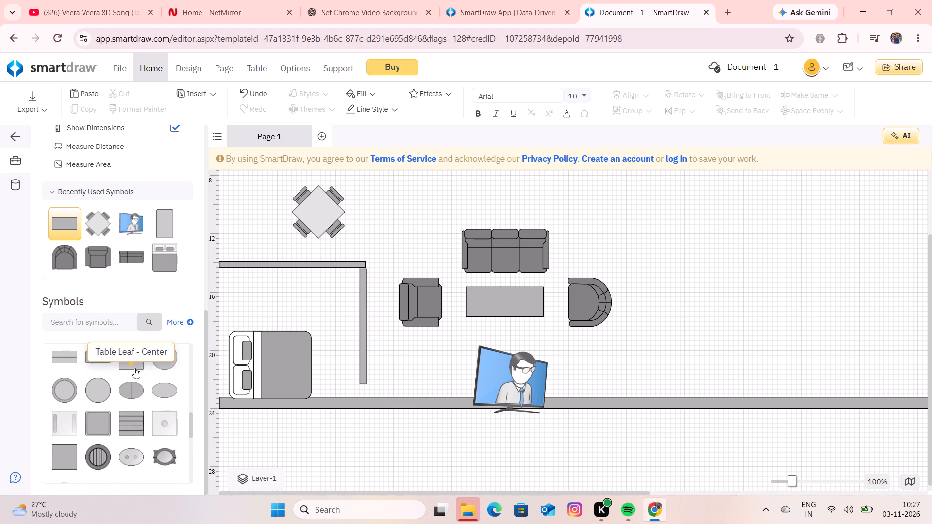
scroll(134, 368, "down", 3)
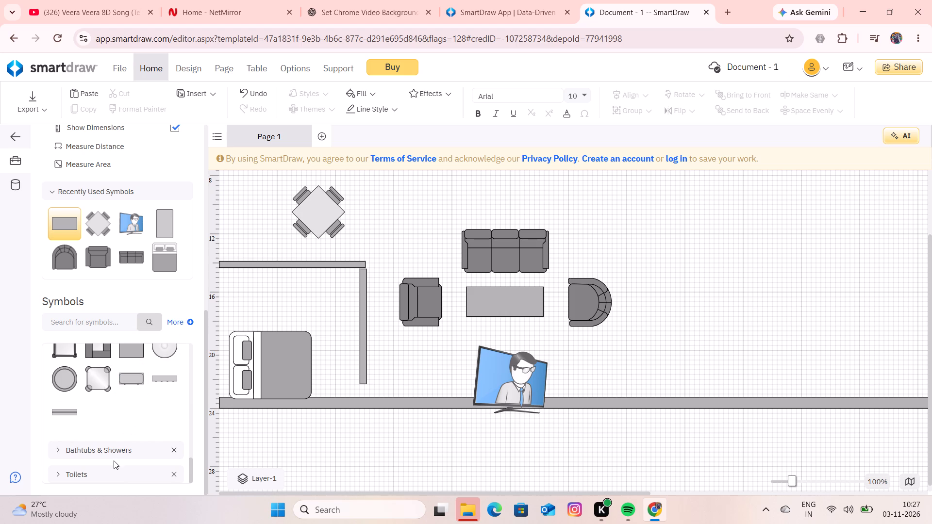
left_click(129, 446)
scroll(129, 446, "down", 1)
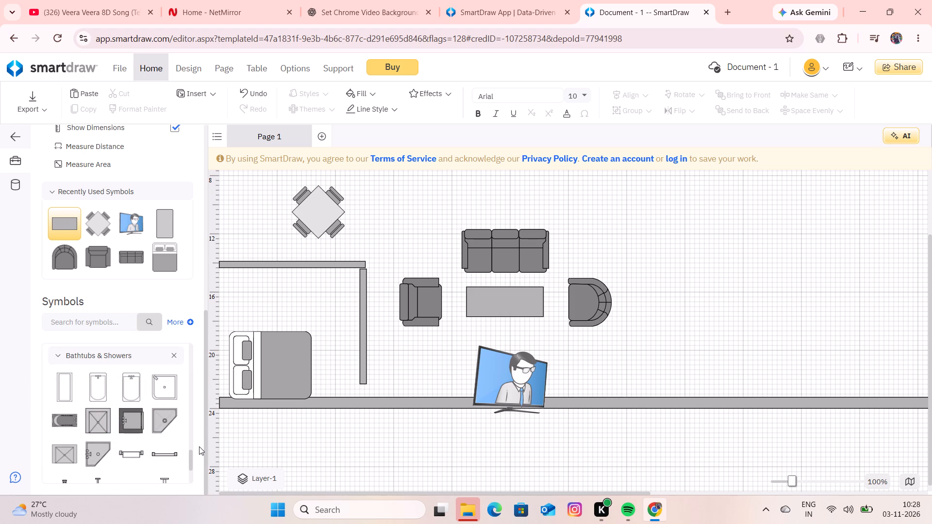
scroll(169, 438, "down", 3)
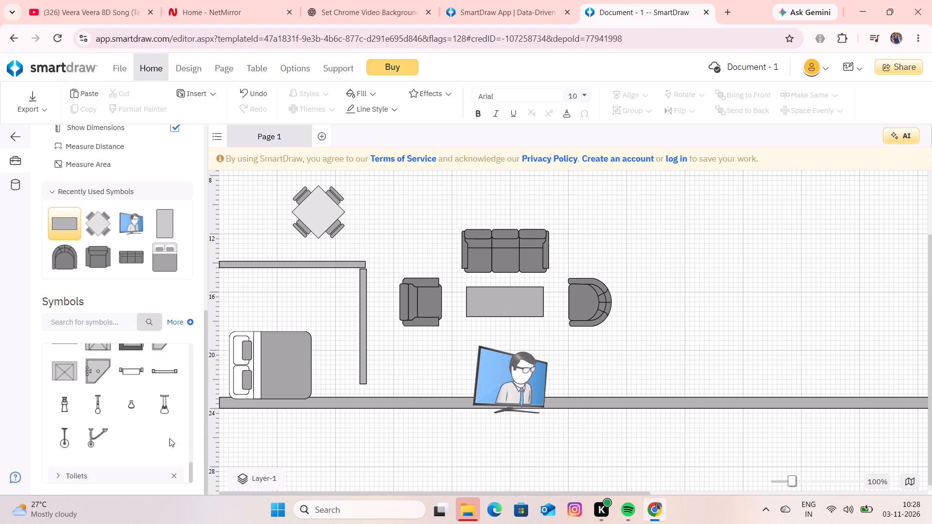
scroll(169, 438, "down", 2)
Expand the Toilets symbol category and look through its fixtures.
left_click(137, 477)
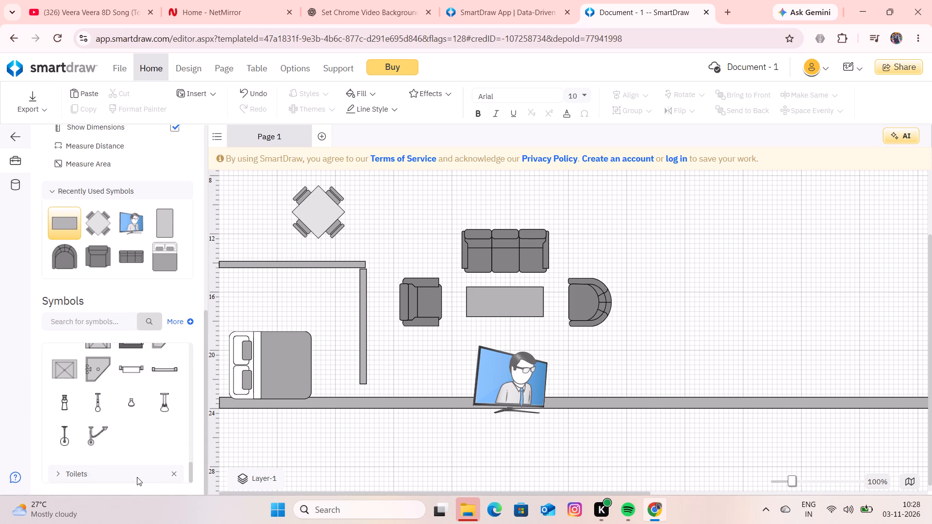
left_click(119, 471)
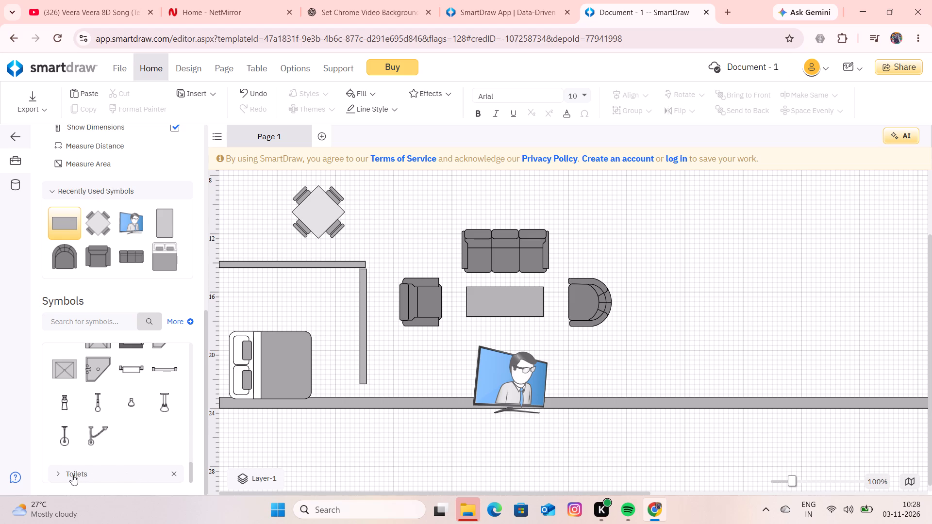
left_click(72, 475)
scroll(72, 475, "down", 4)
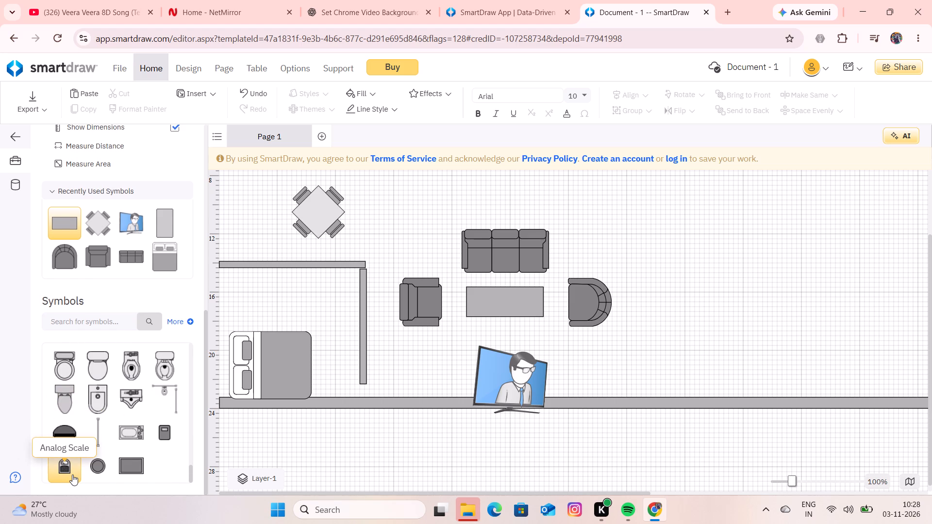
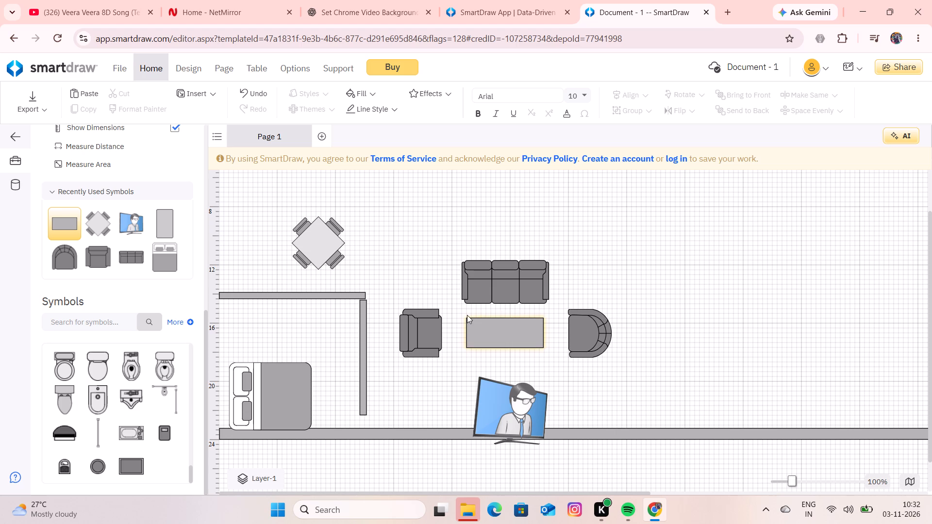
Return to the Bathtubs & Showers symbols and add the plain white rectangular tub symbol to the plan.
scroll(92, 408, "up", 4)
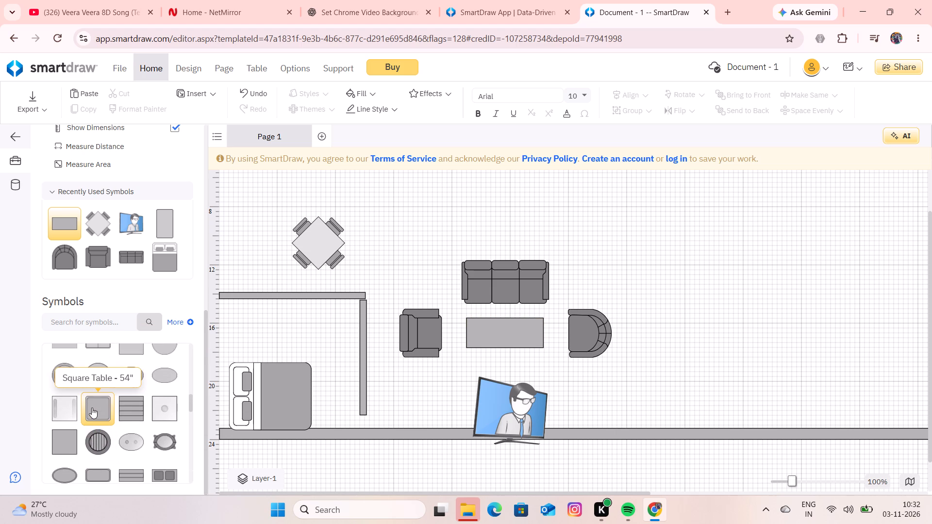
scroll(92, 408, "down", 2)
scroll(92, 408, "up", 1)
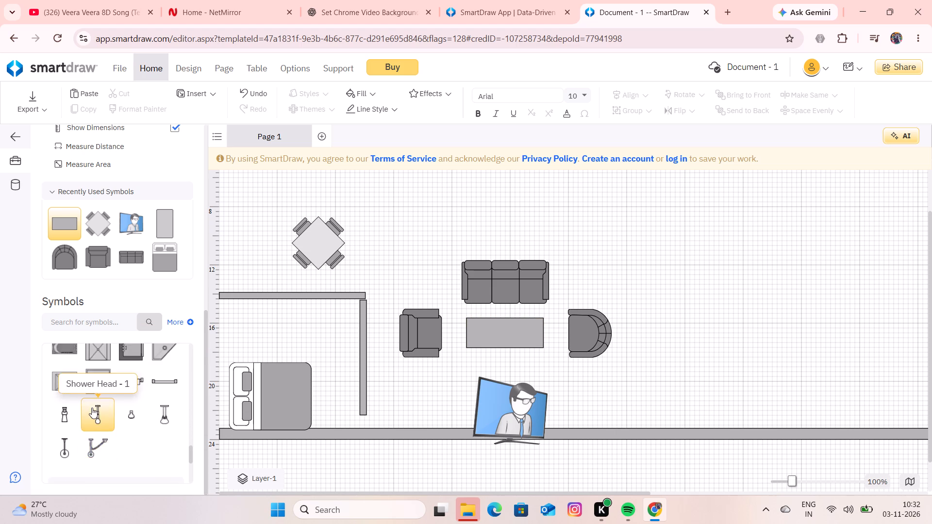
scroll(92, 408, "up", 3)
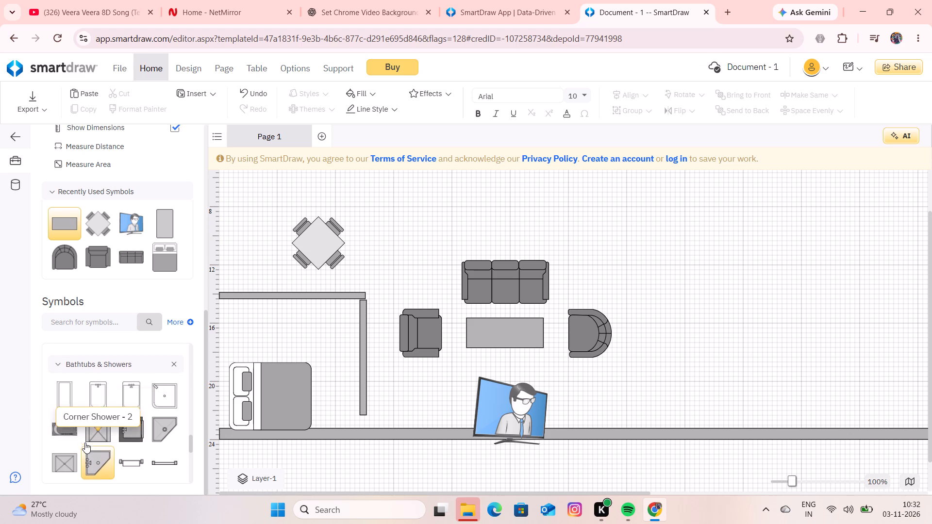
scroll(85, 442, "up", 2)
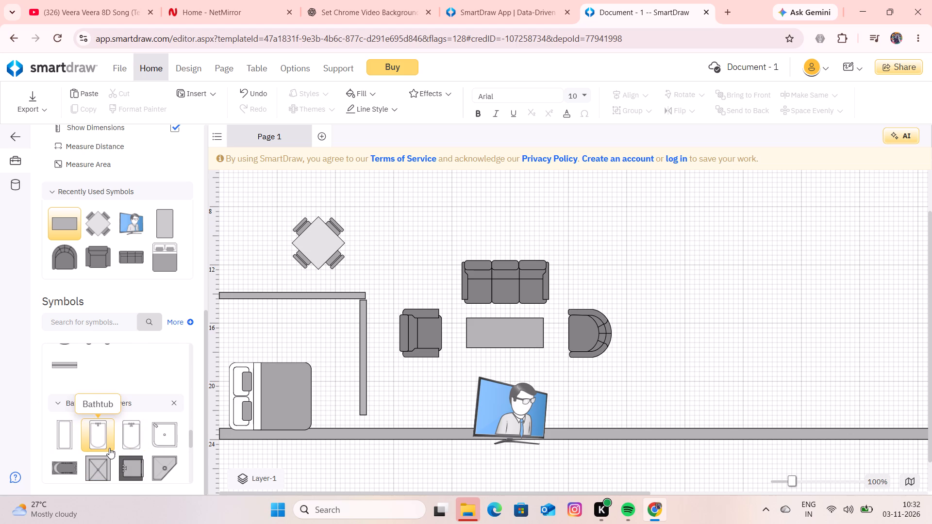
scroll(108, 449, "down", 1)
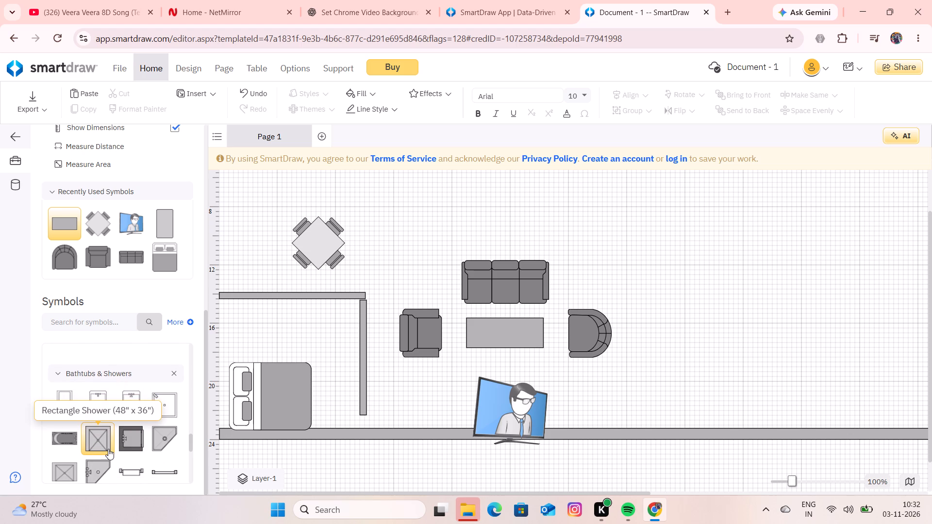
double_click(68, 411)
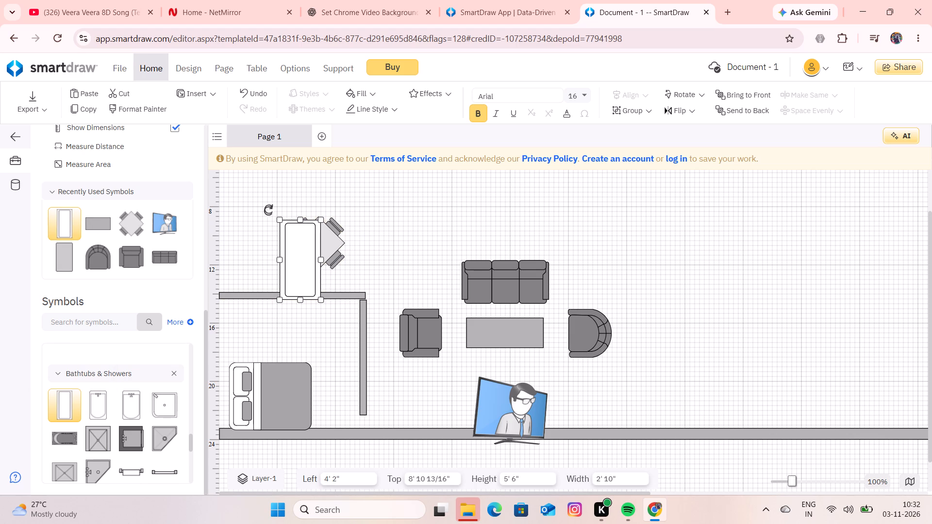
Shrink the white tub symbol to about 4' 13/16" high and 1' 8" wide.
left_click_drag(281, 219, 289, 242)
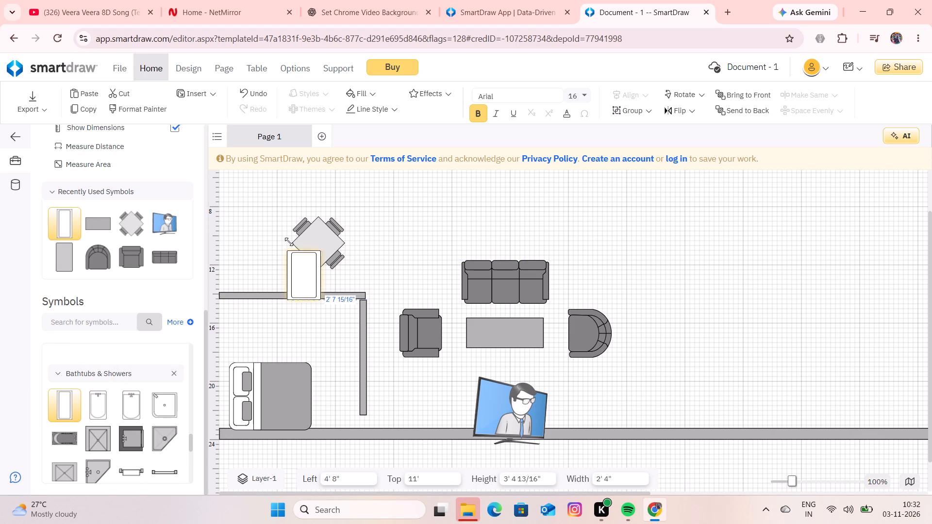
left_click_drag(289, 242, 299, 239)
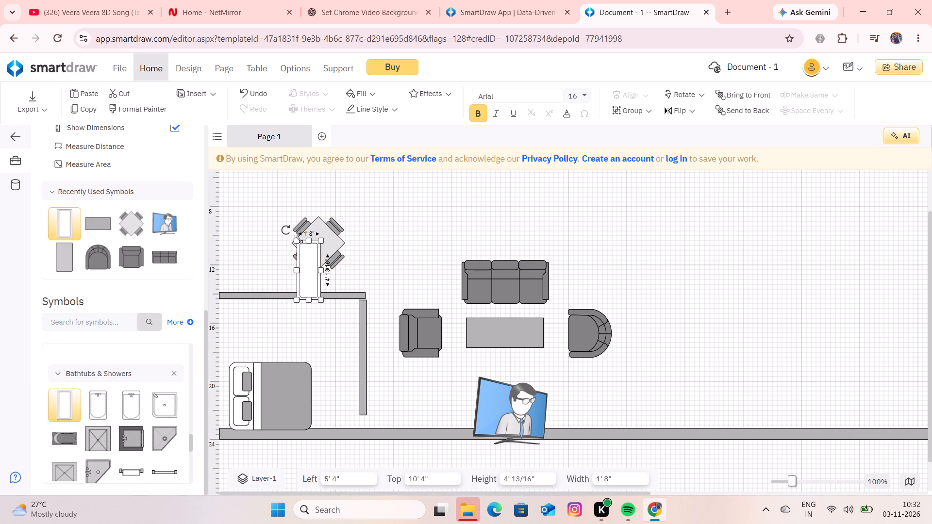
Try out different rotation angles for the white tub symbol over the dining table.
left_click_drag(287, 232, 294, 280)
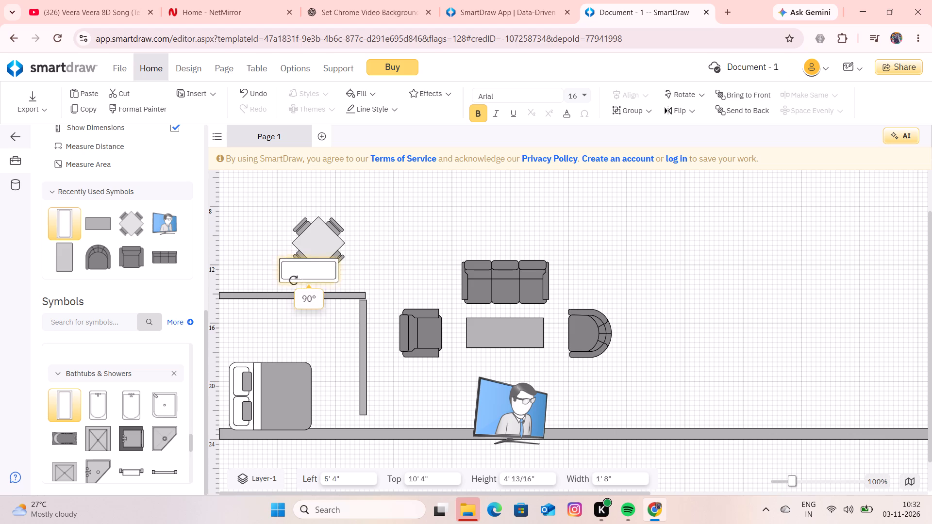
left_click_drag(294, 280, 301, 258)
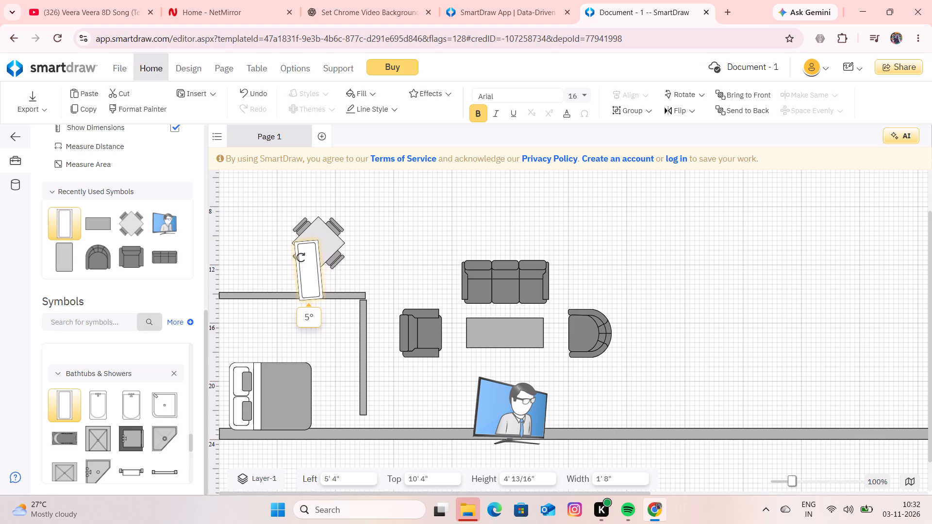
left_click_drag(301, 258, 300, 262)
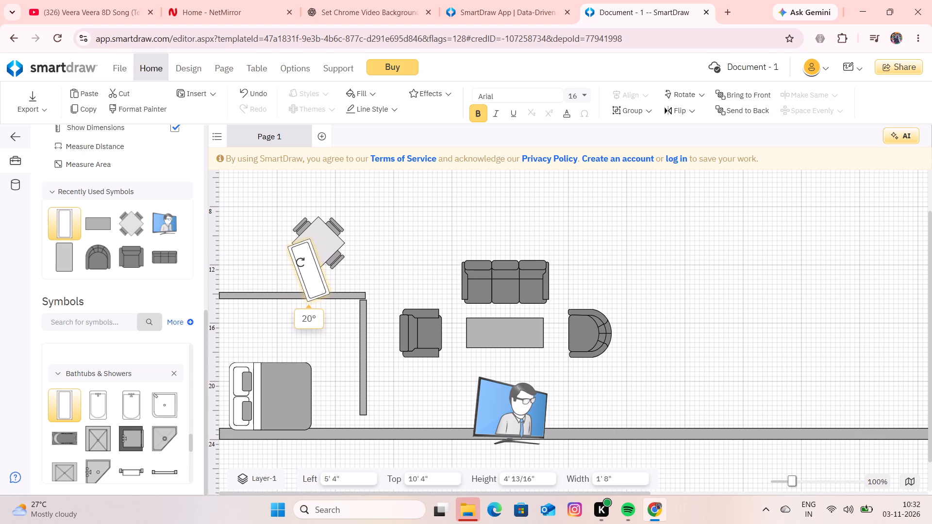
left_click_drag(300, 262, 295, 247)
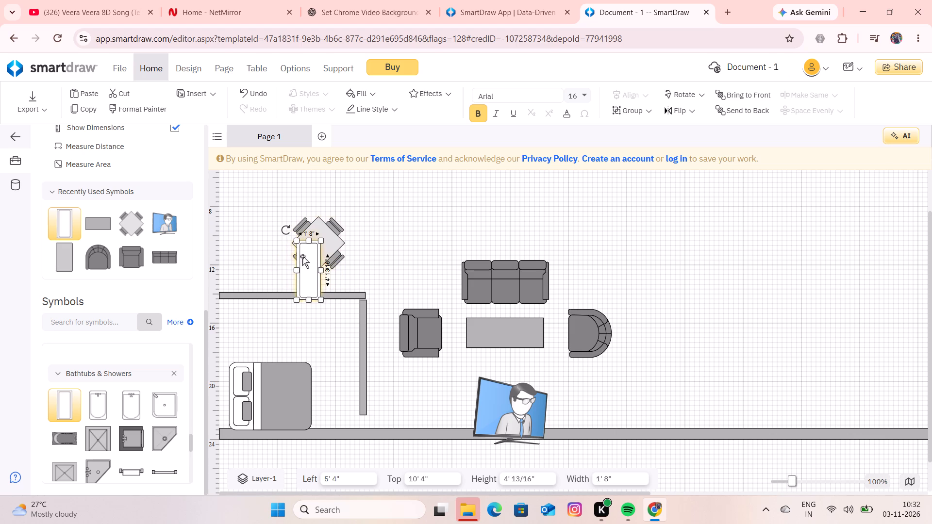
Move the white tub symbol onto the foot of the bed and rotate it to lie horizontally.
left_click_drag(302, 257, 277, 420)
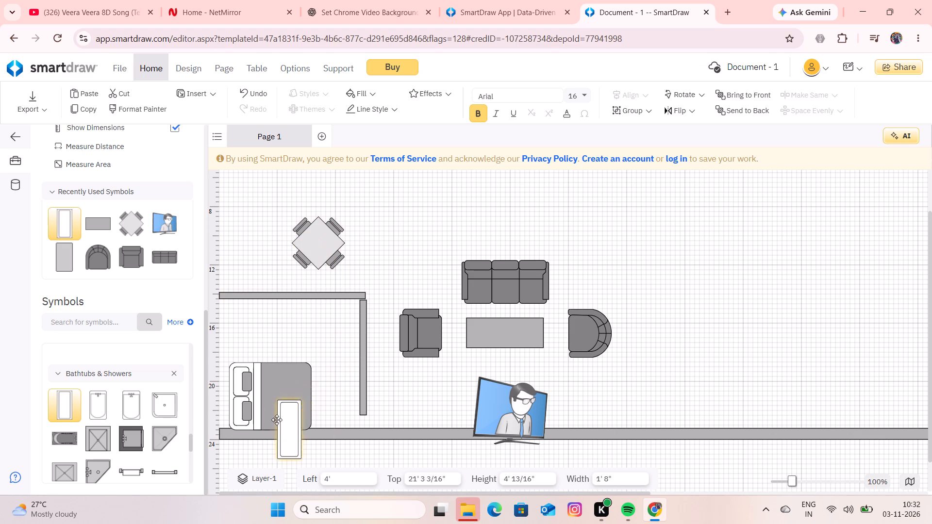
left_click_drag(277, 420, 299, 380)
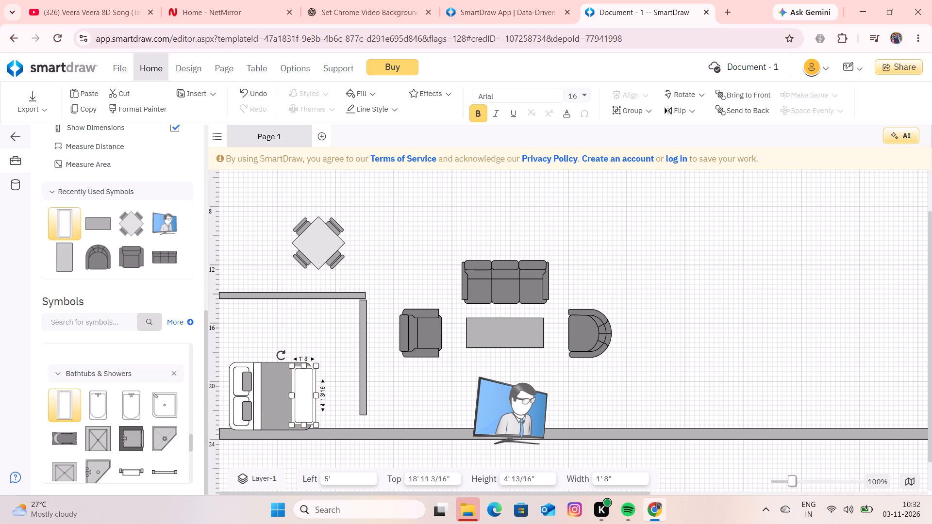
right_click_drag(281, 356, 279, 410)
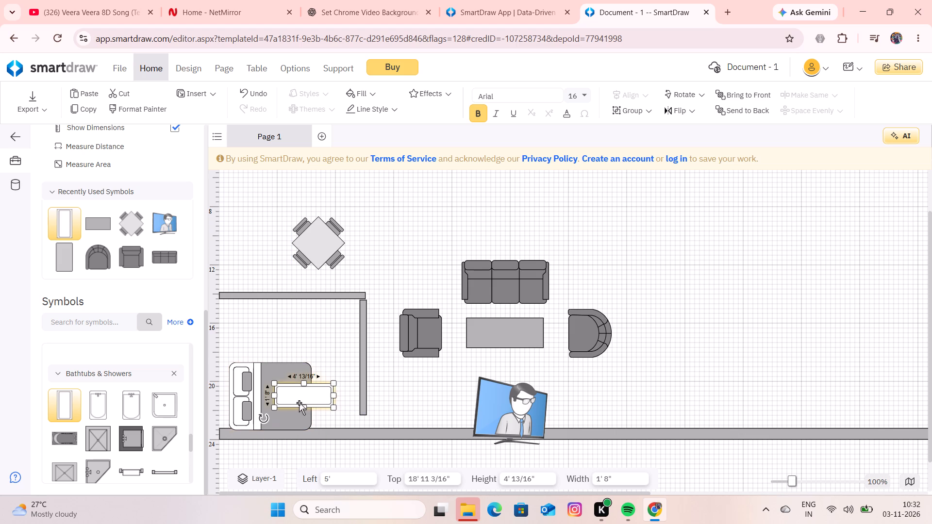
right_click_drag(299, 403, 304, 393)
right_click_drag(304, 393, 329, 406)
Shrink the horizontal white tub symbol to about 3' 6 3/8" long and 9 5/8" wide.
right_click_drag(331, 382, 326, 394)
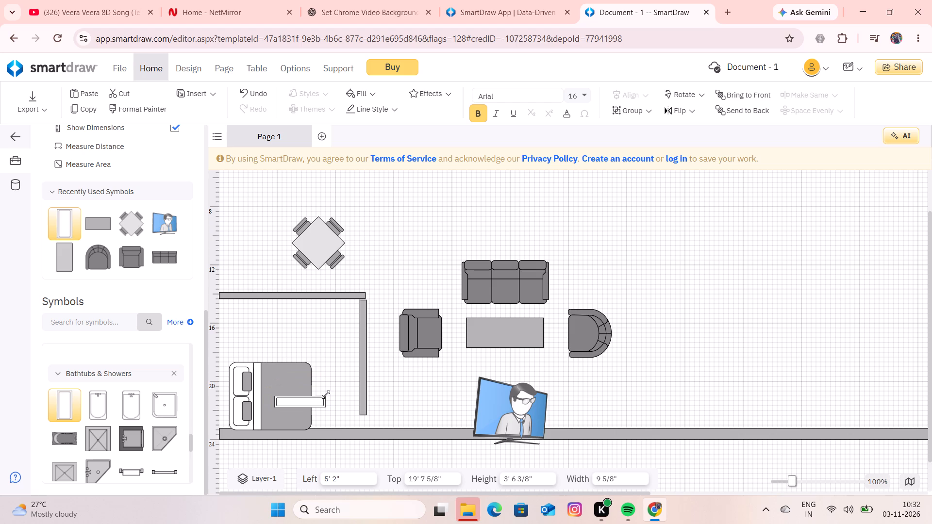
right_click_drag(326, 394, 327, 392)
left_click(327, 392)
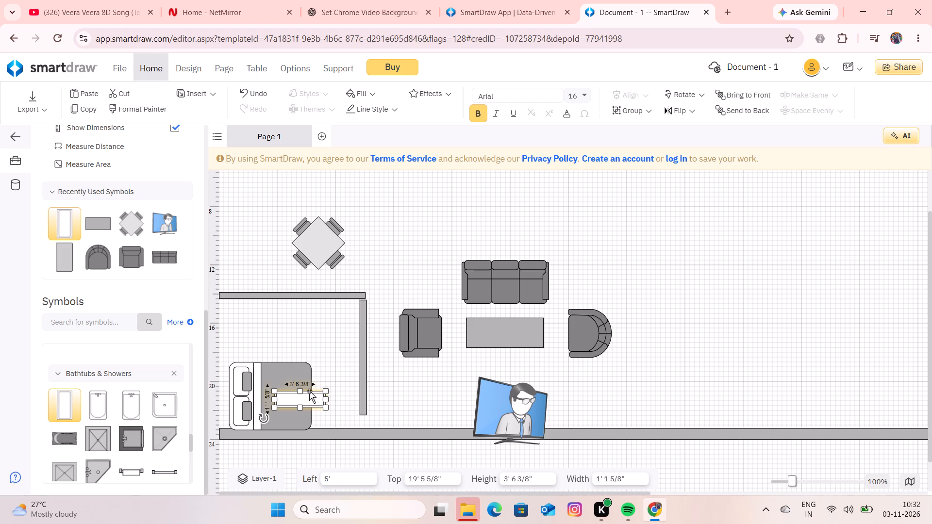
right_click(309, 391)
right_click_drag(313, 393, 365, 422)
right_click_drag(365, 422, 325, 382)
right_click_drag(286, 396, 333, 380)
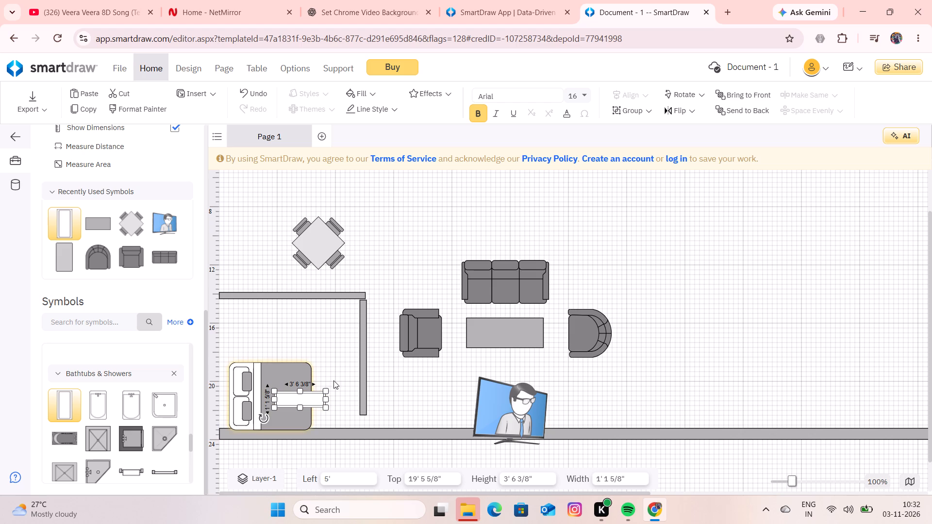
right_click_drag(333, 380, 302, 393)
left_click_drag(302, 393, 339, 402)
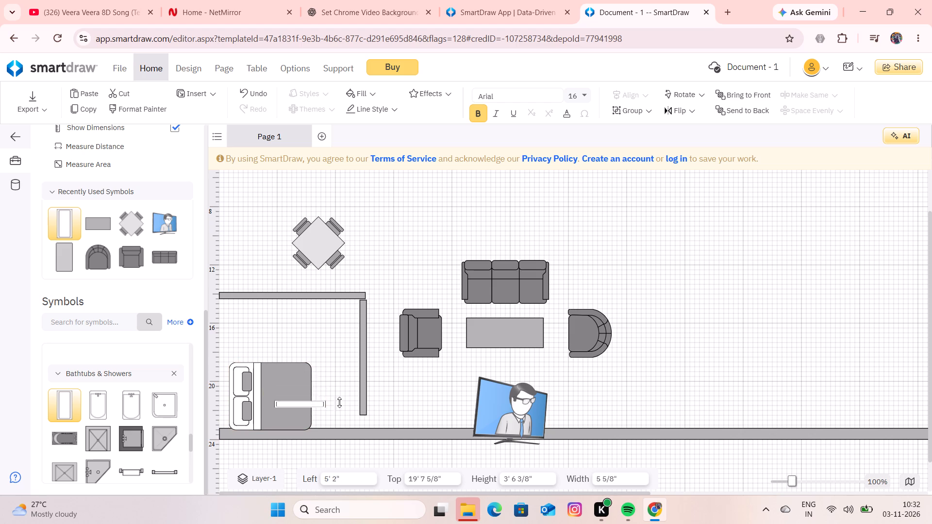
left_click_drag(339, 402, 323, 396)
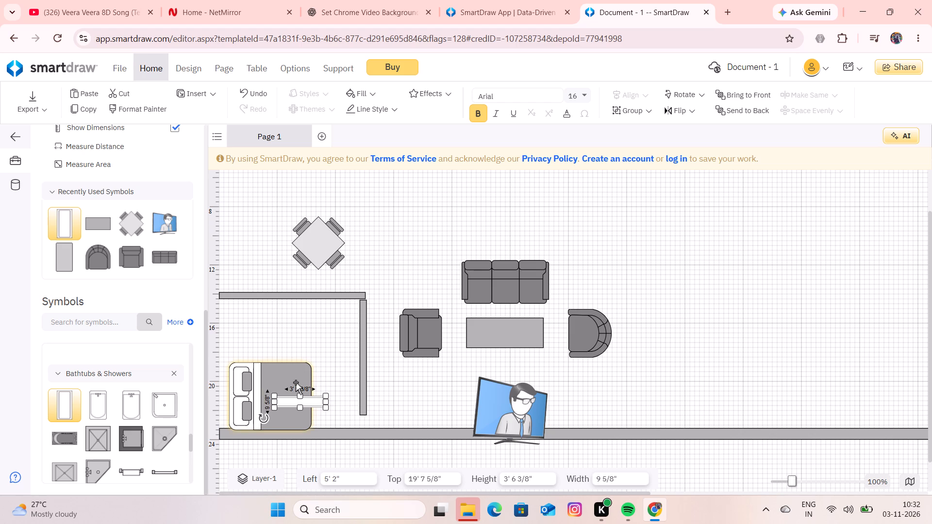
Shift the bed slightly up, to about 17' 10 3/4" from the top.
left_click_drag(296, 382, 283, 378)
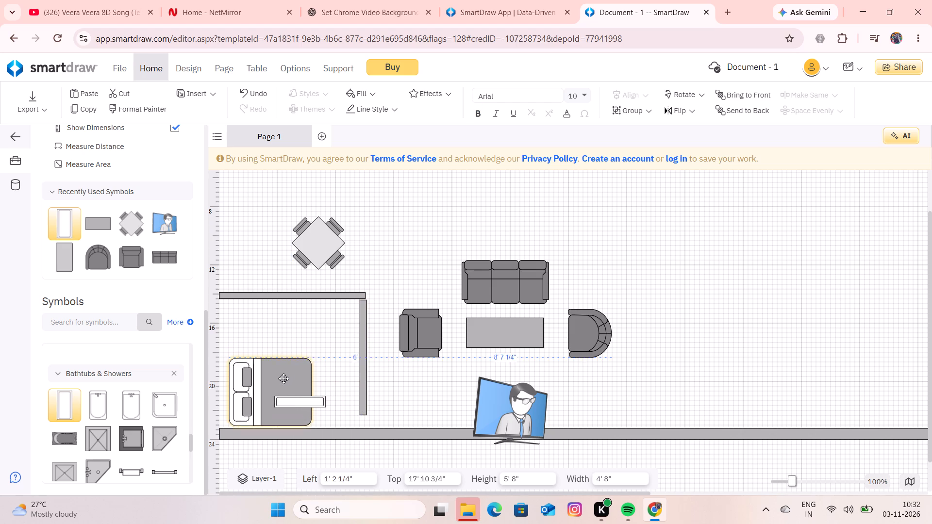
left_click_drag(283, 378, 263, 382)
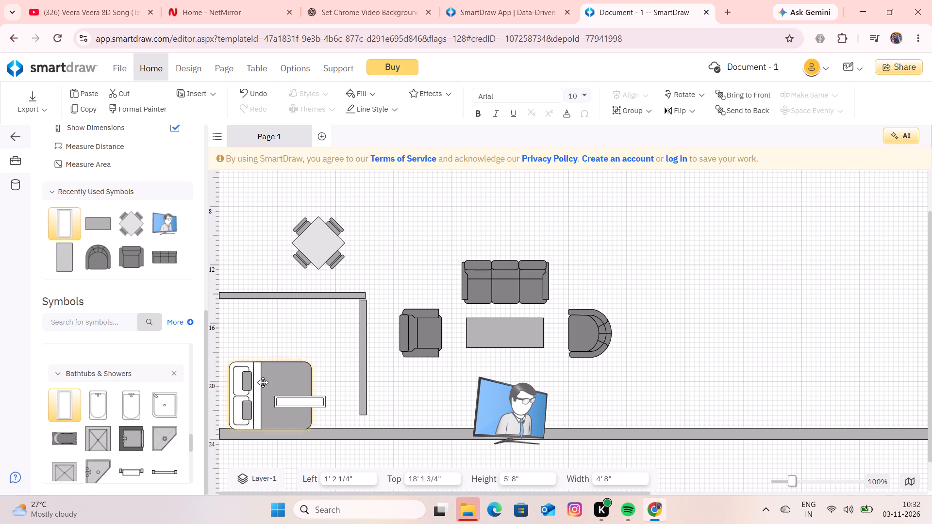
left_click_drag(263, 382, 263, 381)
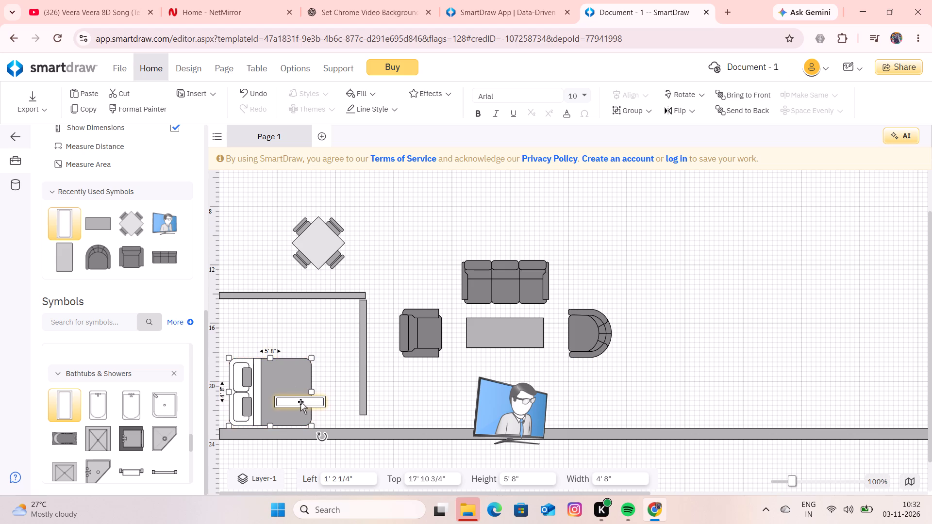
Move the thin white strip off the bed to just below the vertical bedroom wall's lower end, at about 9' 6 1/16" left, 21' 1 3/4" top.
left_click(300, 402)
left_click_drag(300, 402, 356, 421)
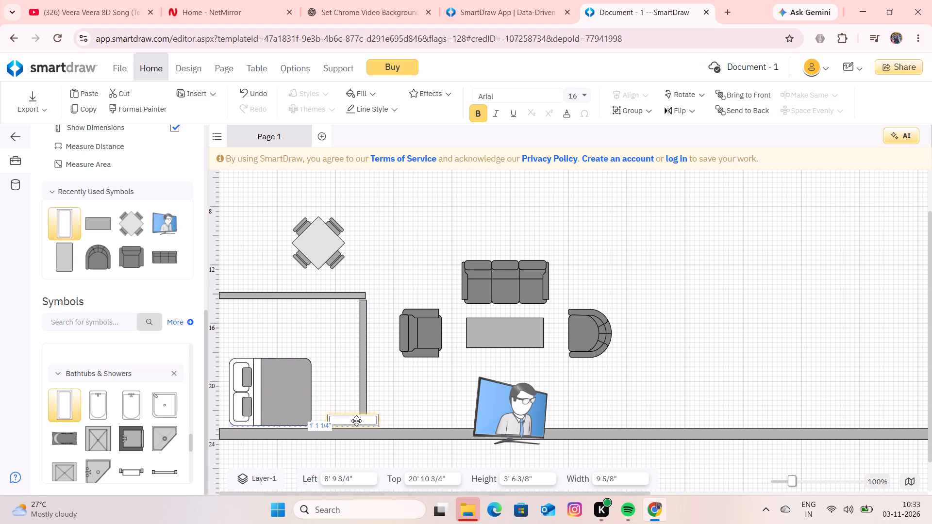
left_click_drag(356, 421, 364, 424)
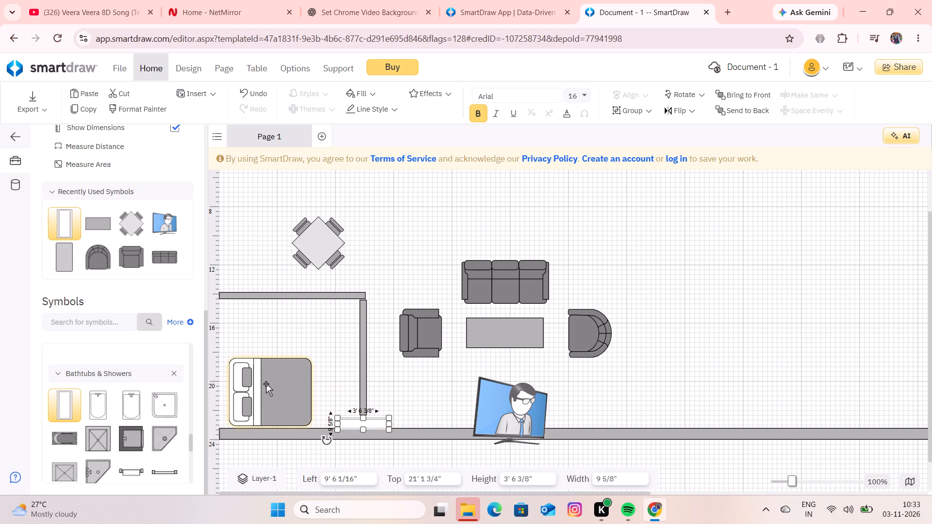
Shift the bed down so it rests against the long bottom wall.
left_click(266, 384)
left_click_drag(266, 384, 244, 387)
left_click(279, 318)
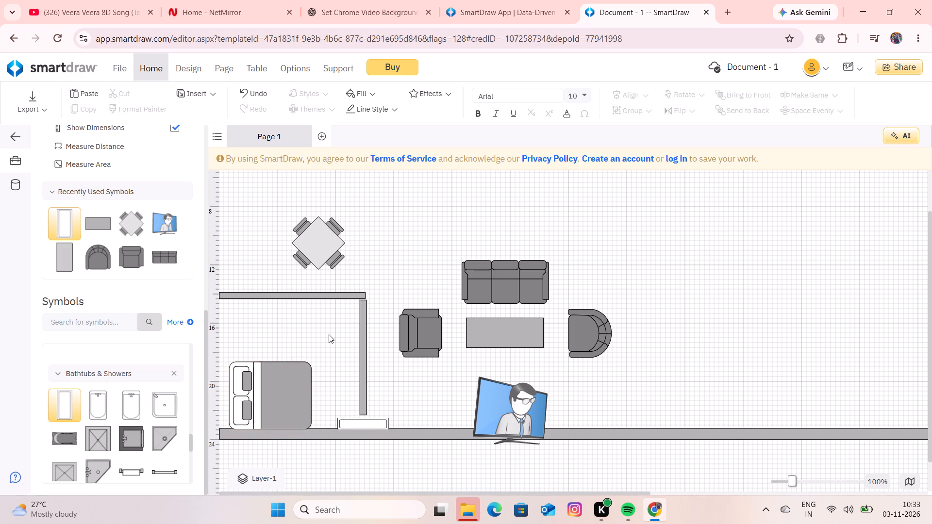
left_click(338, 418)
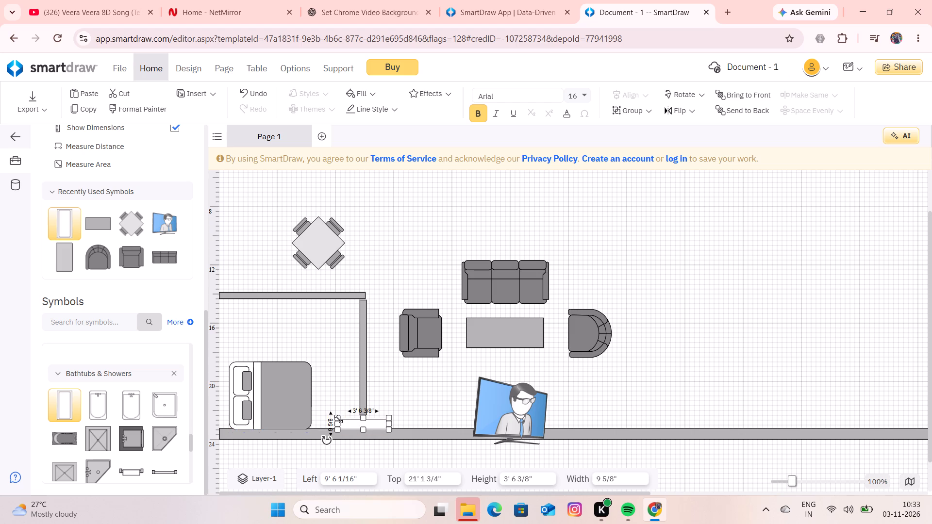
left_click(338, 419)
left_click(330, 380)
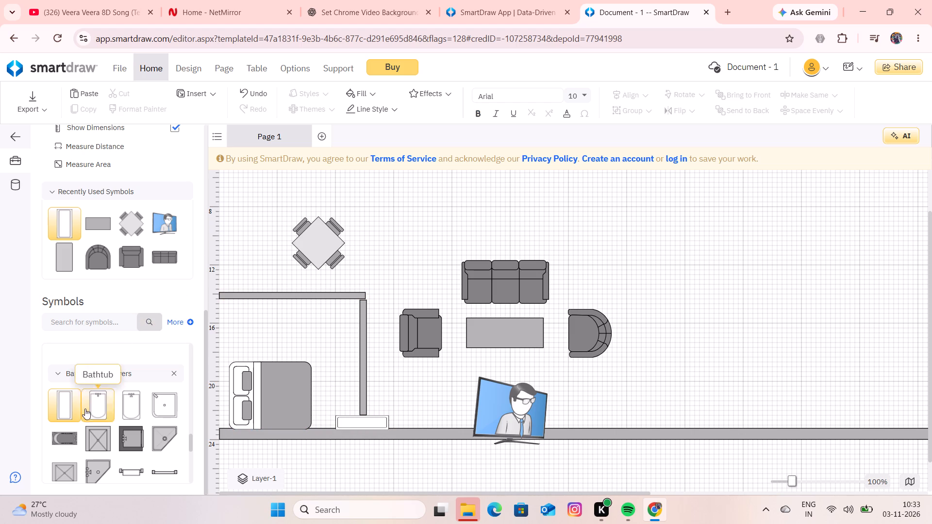
Add the dark oval-basin bathtub symbol and place it above the bed, directly beneath the bedroom's horizontal wall, at about 7/16" left, 14' 4 11/16" top.
double_click(67, 429)
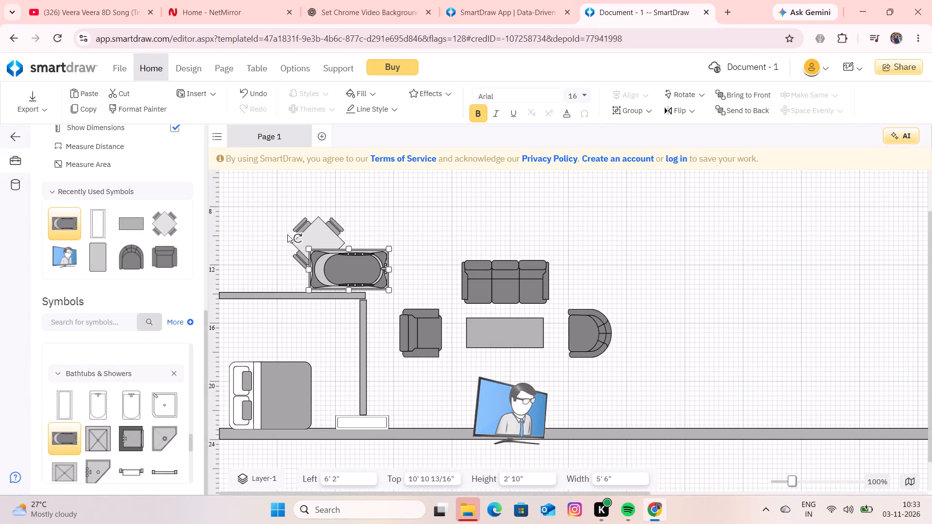
left_click_drag(339, 263, 252, 313)
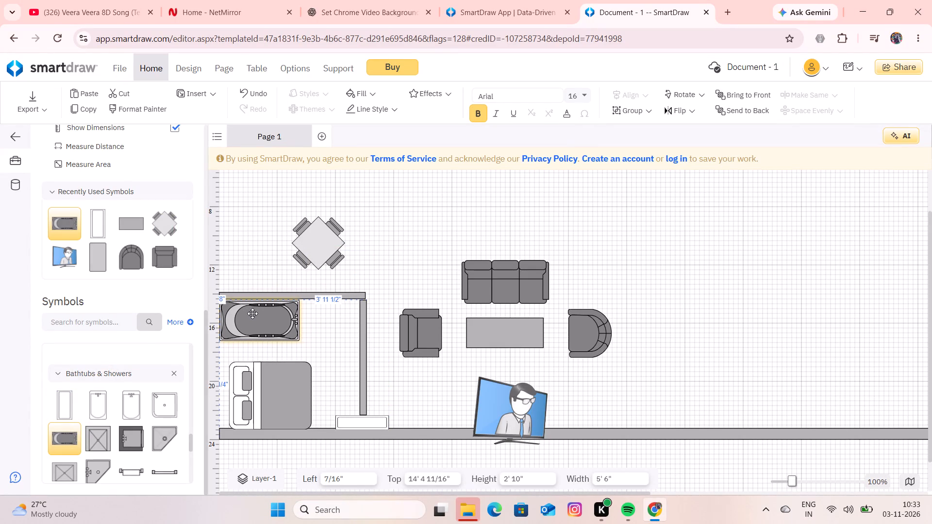
left_click_drag(252, 313, 252, 313)
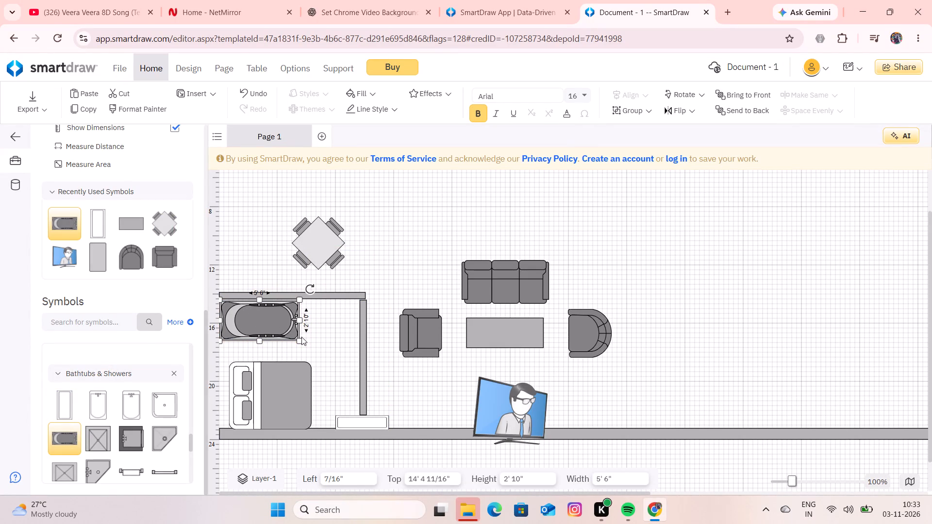
left_click(298, 338)
Shrink the bathtub above the bed to about 4' 11 9/16" wide by 2' 7 5/16" high.
left_click_drag(300, 342, 290, 335)
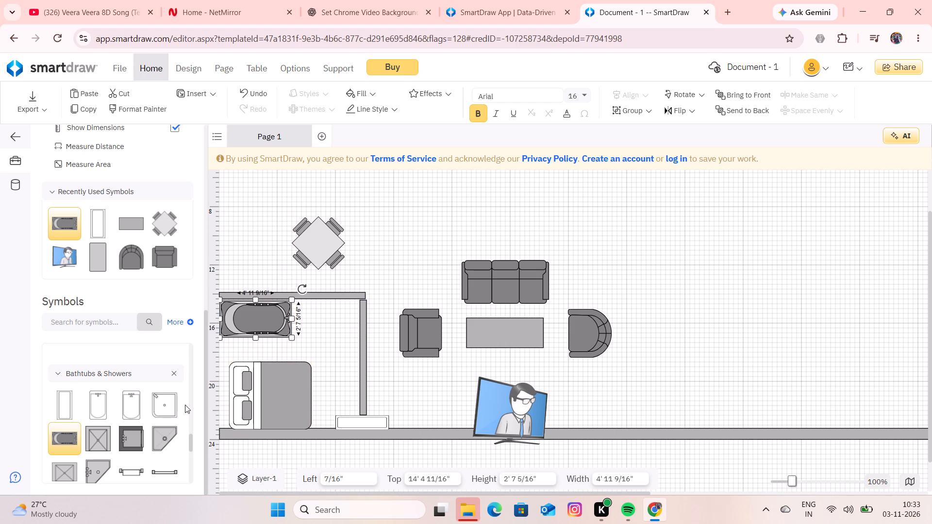
Add the plain rounded toilet symbol under the bedroom's horizontal wall, beyond the bathtub, at about 6' 10" left, 14' 4 11/16" top.
scroll(154, 414, "down", 3)
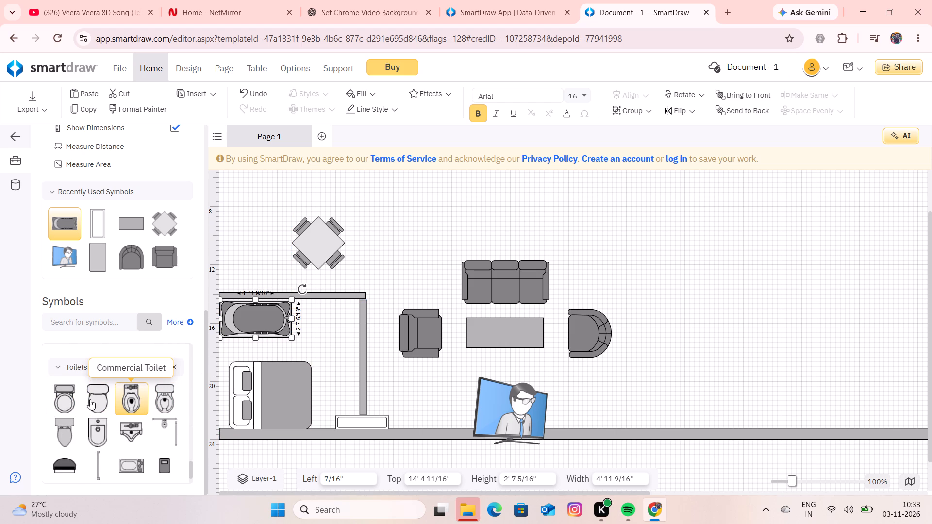
double_click(101, 404)
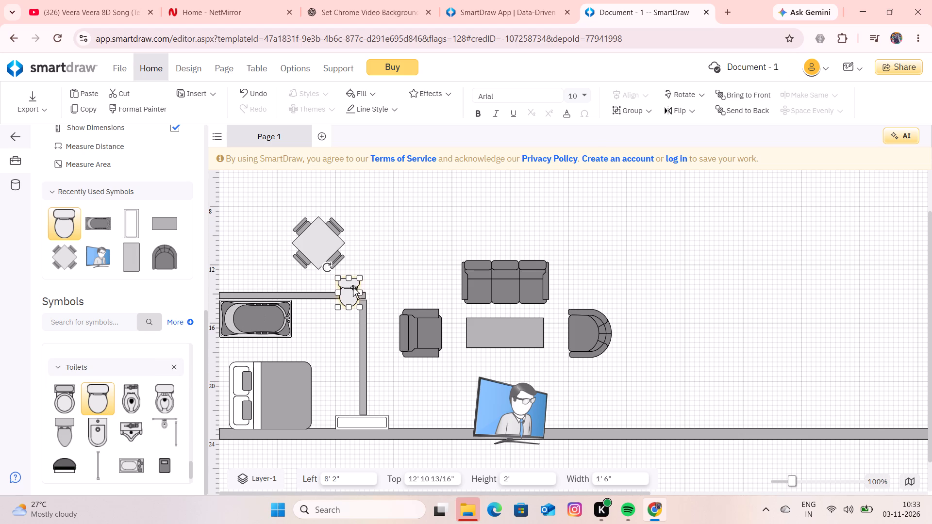
left_click(353, 287)
left_click_drag(351, 291, 331, 311)
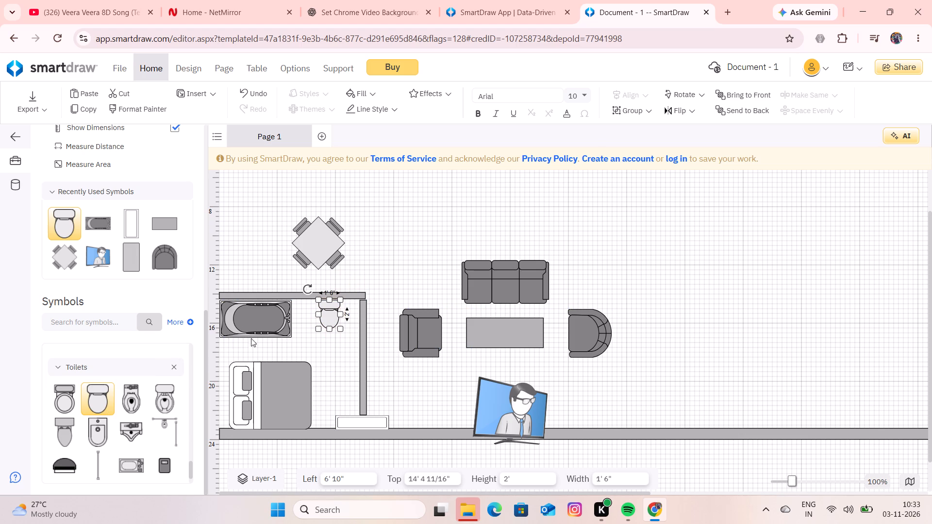
Add a vertical Handicap Rail between the bathtub and toilet, meeting the horizontal wall, and shorten it to about 2' 7 3/4".
scroll(140, 385, "down", 2)
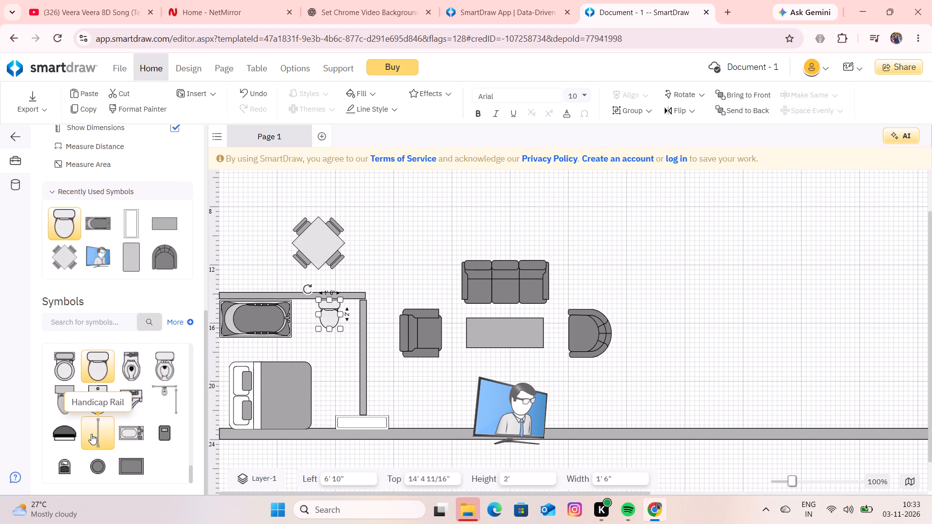
double_click(96, 433)
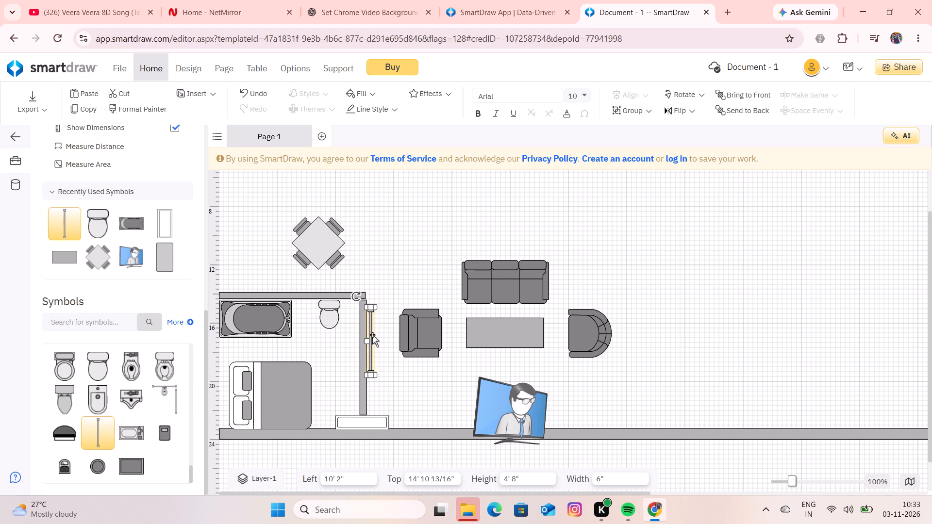
left_click_drag(372, 335, 310, 325)
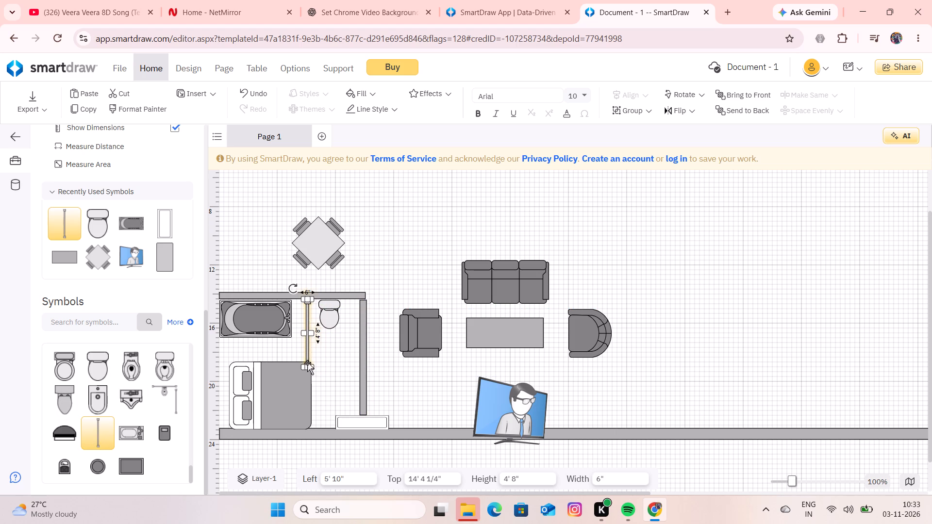
left_click_drag(309, 365, 307, 342)
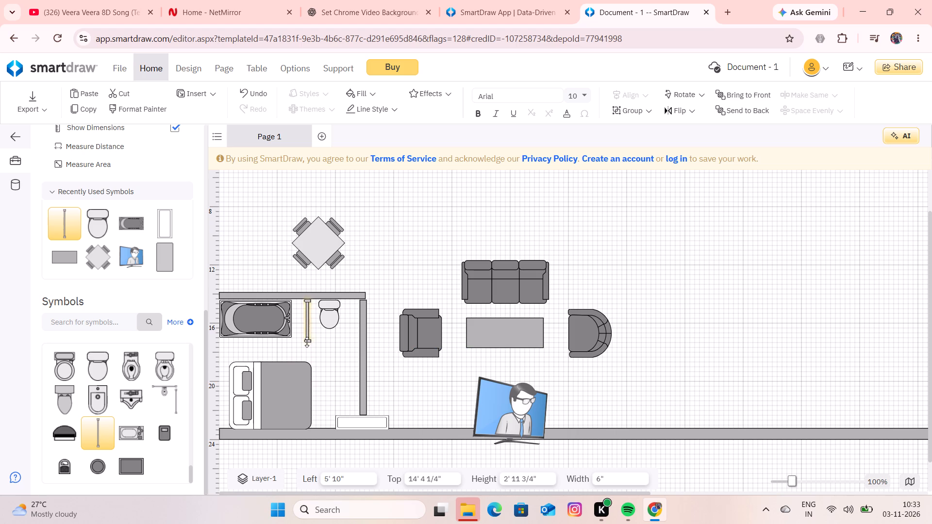
left_click_drag(307, 342, 307, 338)
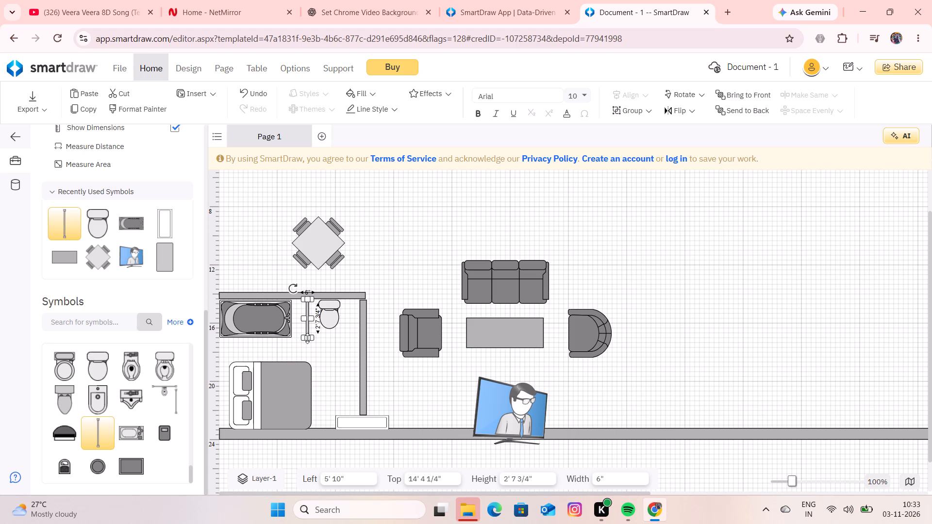
Look through the symbol library and examine the available Room Outlines symbols.
scroll(150, 405, "down", 3)
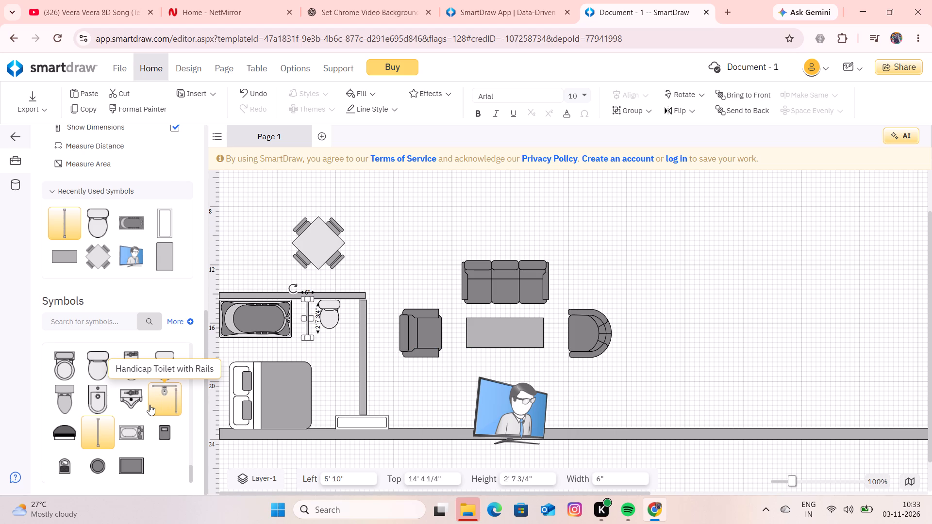
scroll(150, 405, "down", 2)
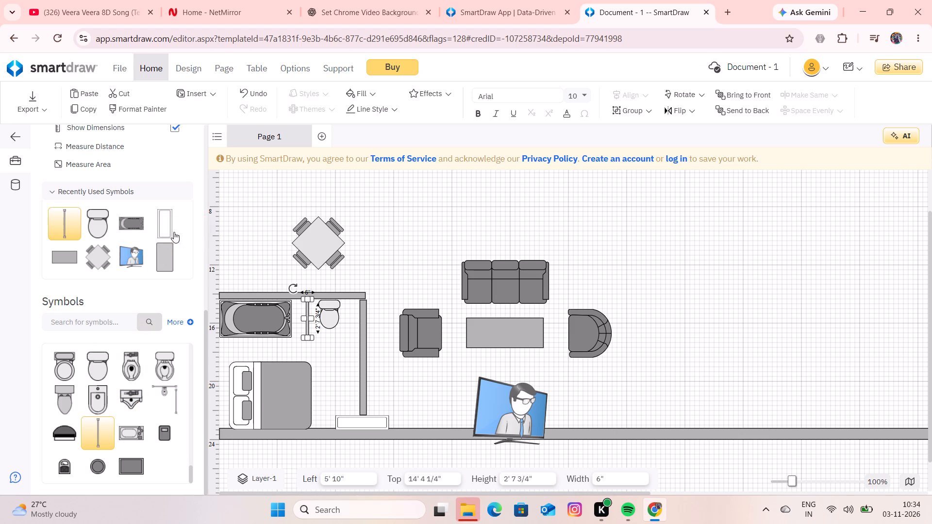
scroll(98, 364, "up", 6)
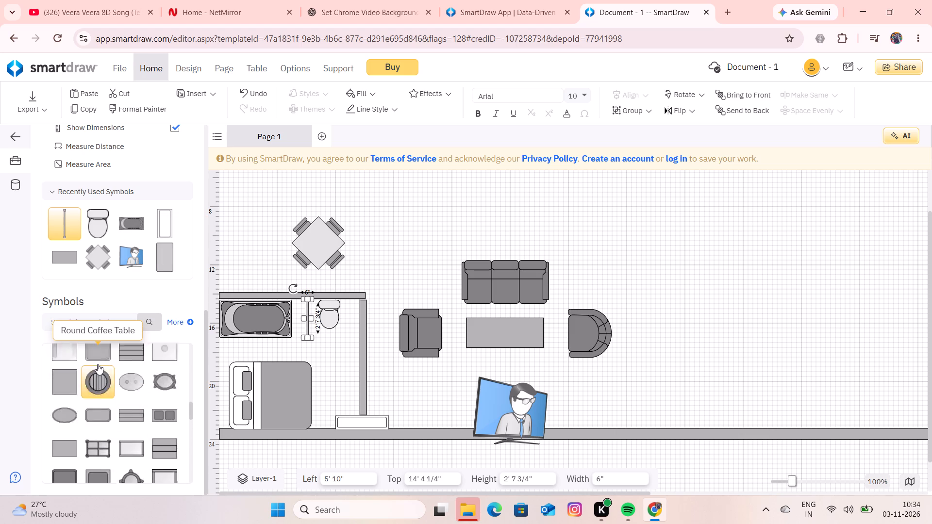
scroll(98, 364, "up", 3)
scroll(98, 364, "down", 1)
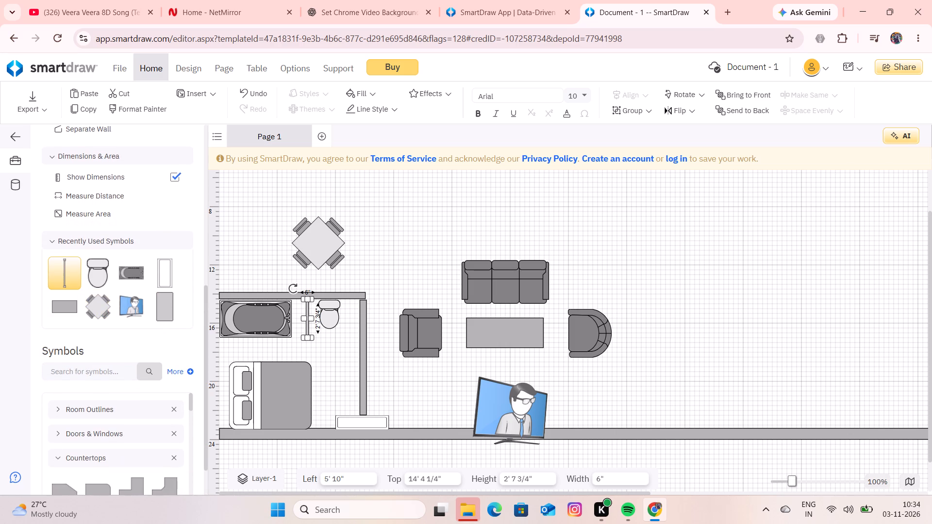
scroll(98, 364, "down", 1)
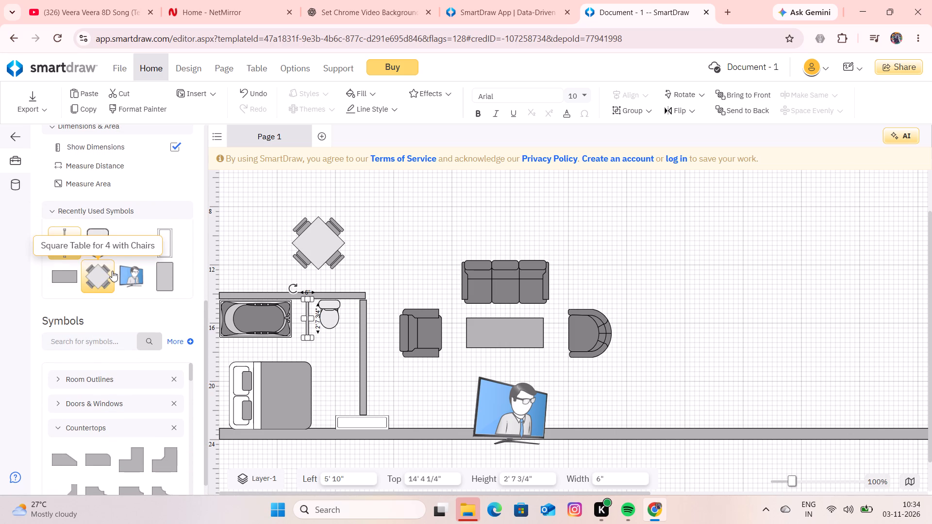
scroll(112, 271, "down", 1)
left_click(122, 364)
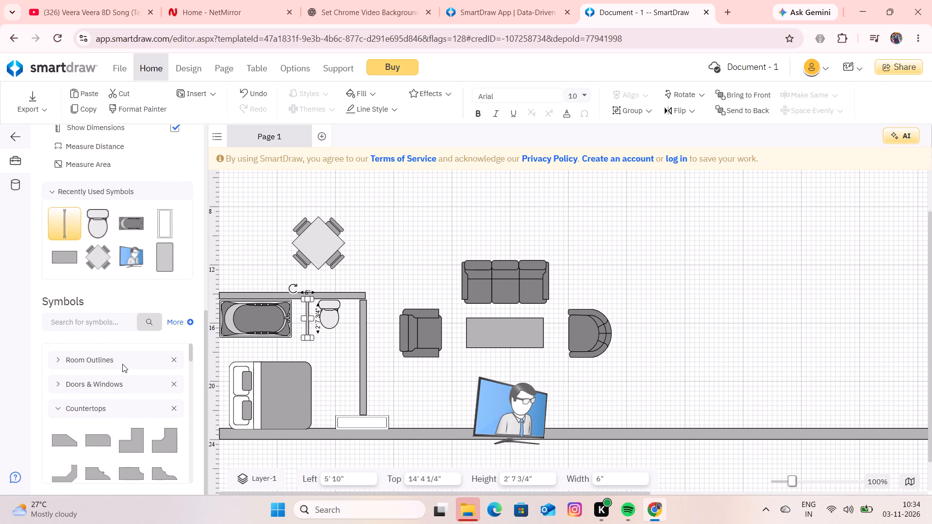
left_click(94, 360)
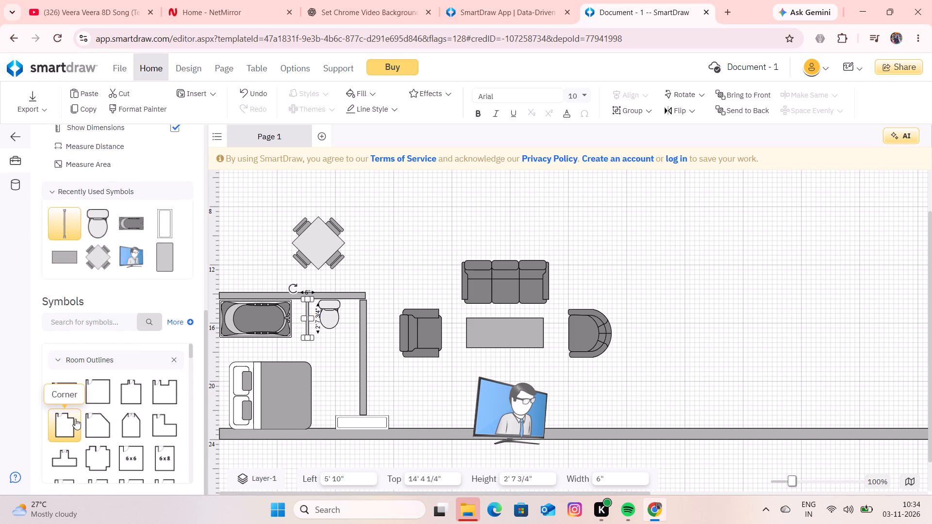
scroll(75, 419, "down", 2)
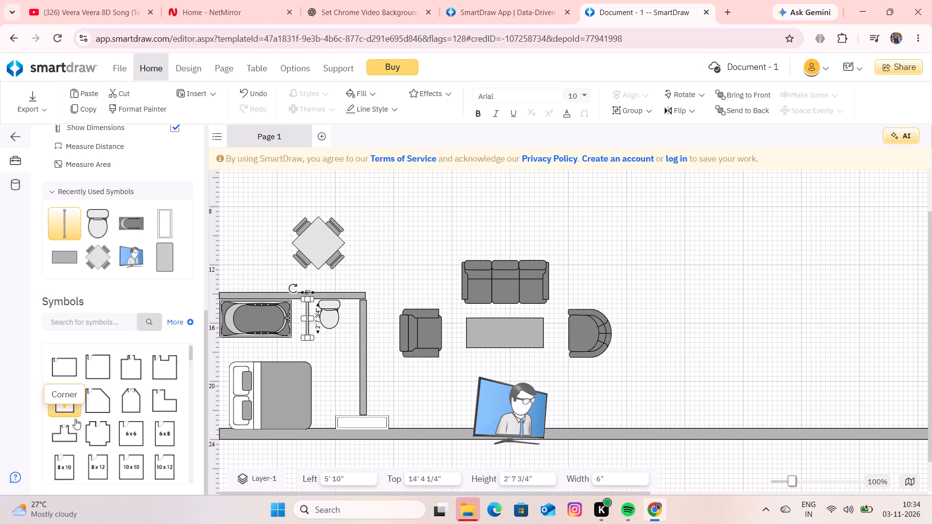
scroll(75, 419, "down", 3)
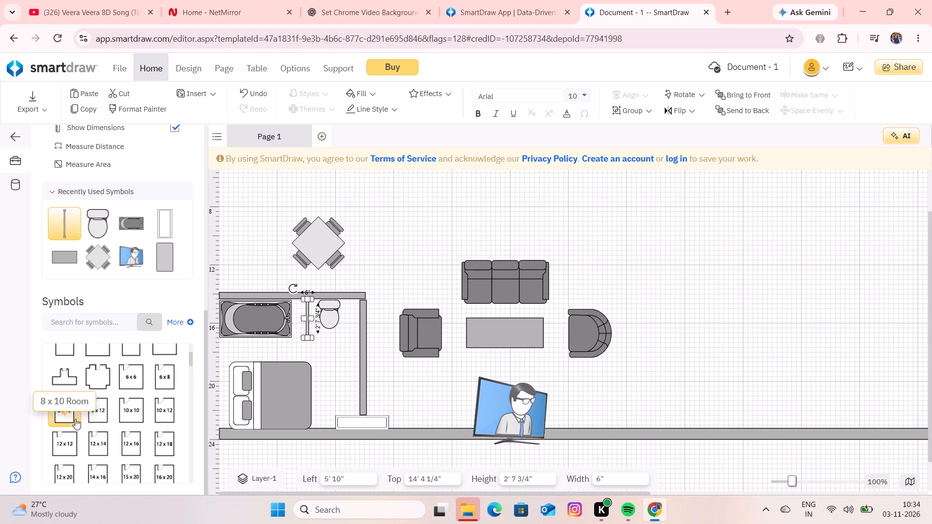
scroll(75, 419, "down", 3)
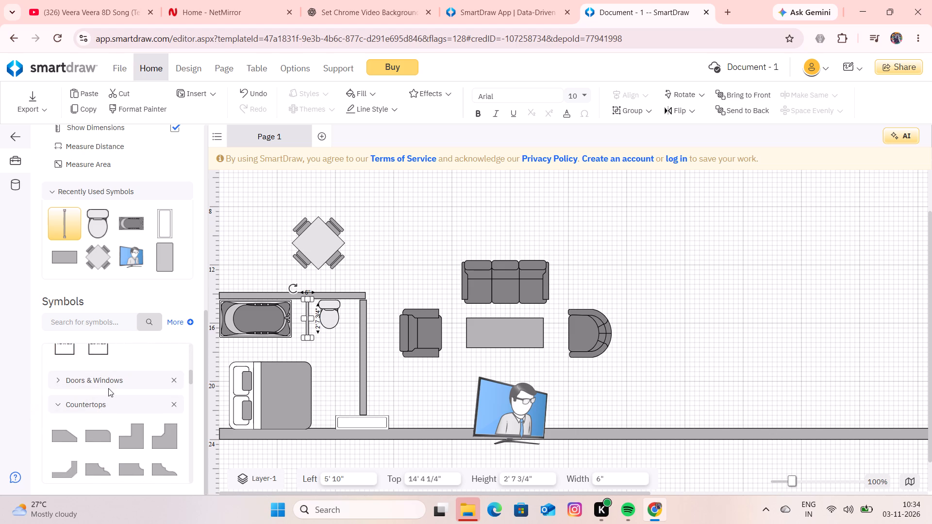
Examine the Doors & Windows symbols, and collapse the Countertops and Tables categories while looking through the library.
left_click(108, 388)
left_click(103, 384)
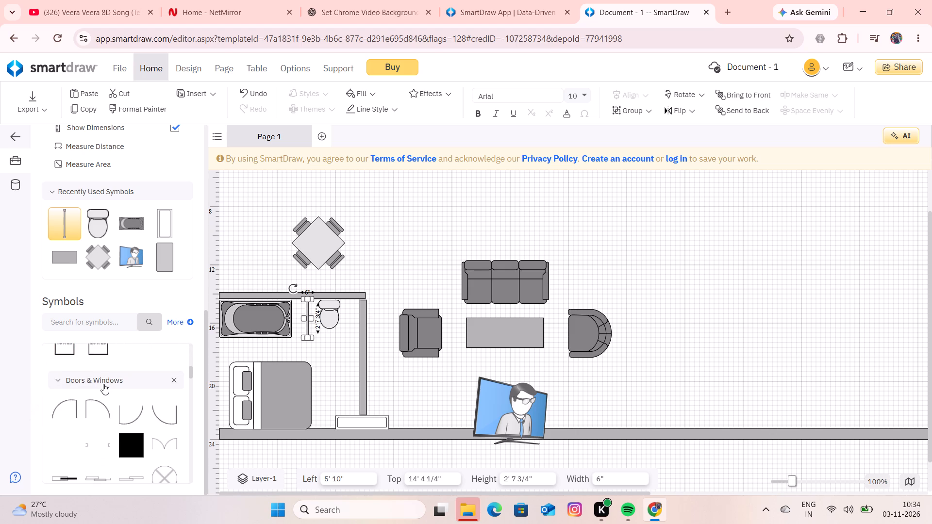
scroll(103, 384, "down", 1)
scroll(103, 384, "up", 1)
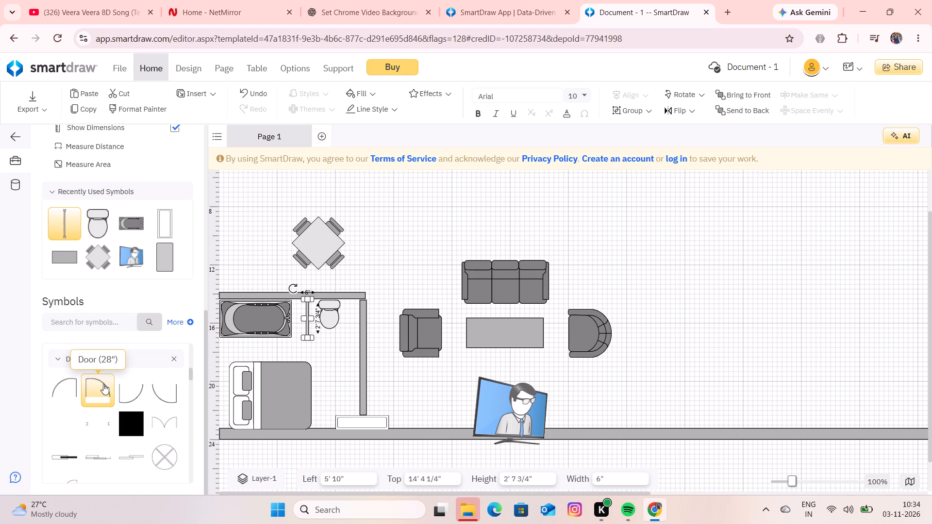
scroll(103, 384, "down", 4)
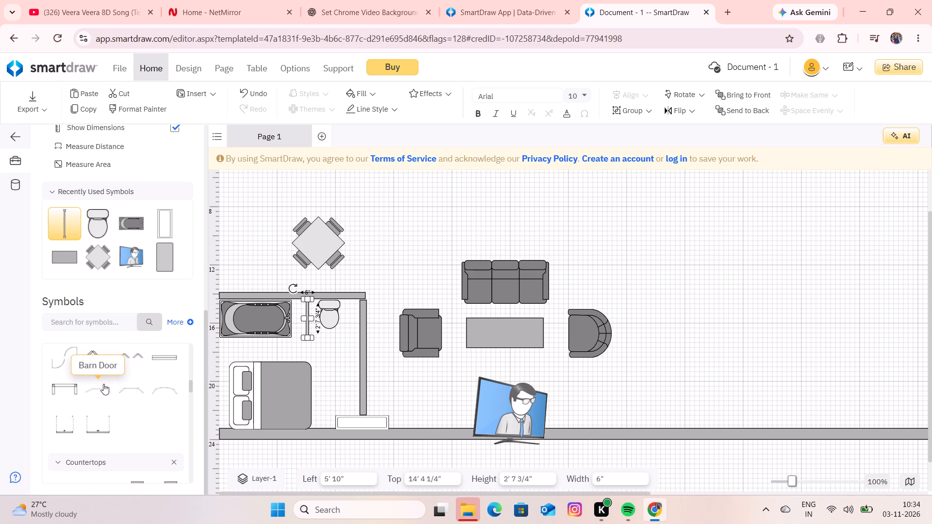
scroll(103, 384, "down", 1)
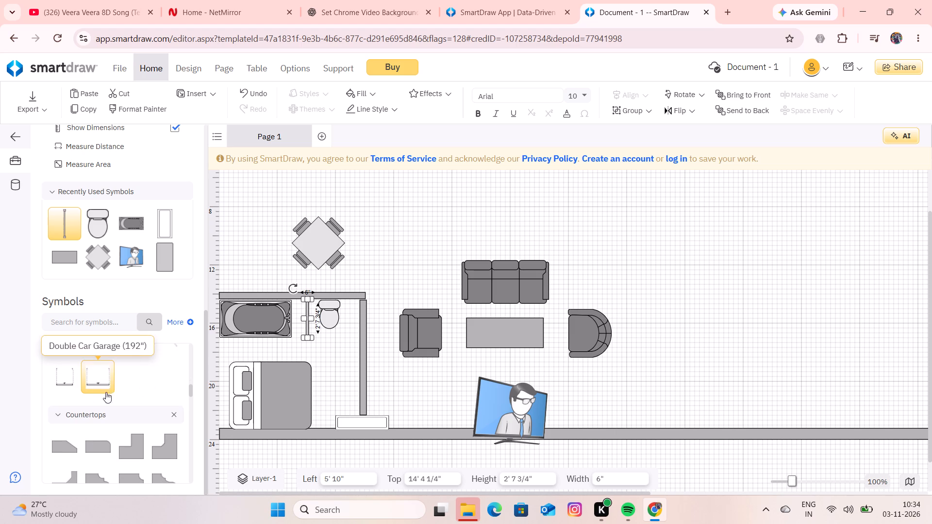
left_click(108, 410)
left_click(79, 415)
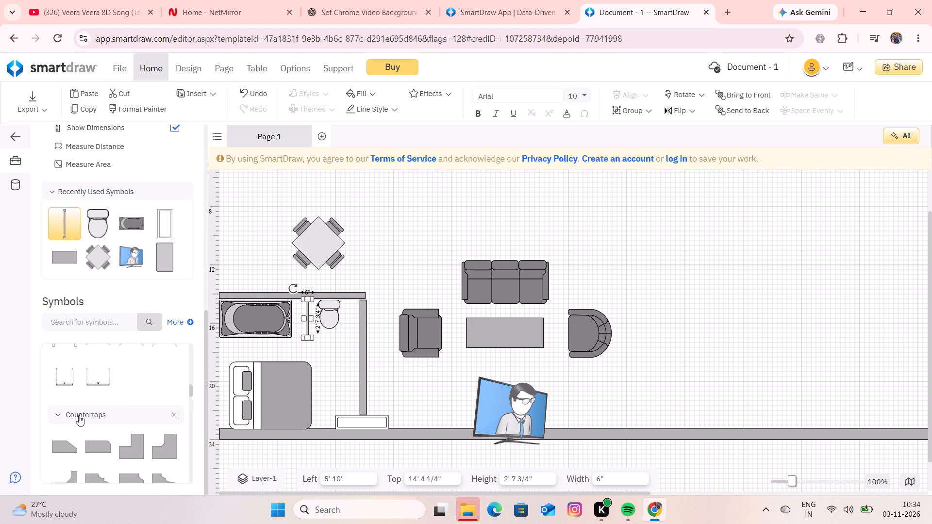
scroll(79, 415, "down", 1)
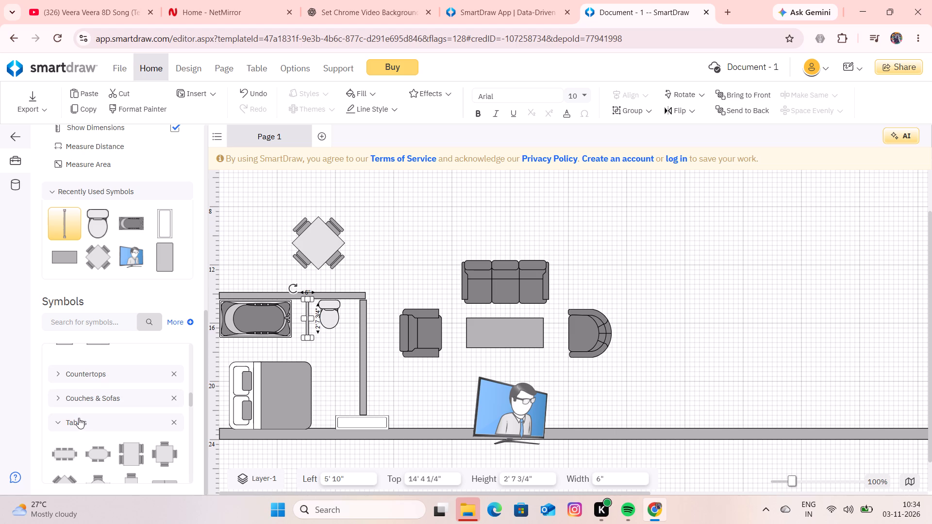
left_click(79, 419)
Add a second Handicap Rail to the plan and rotate it to lie horizontally.
scroll(79, 419, "down", 3)
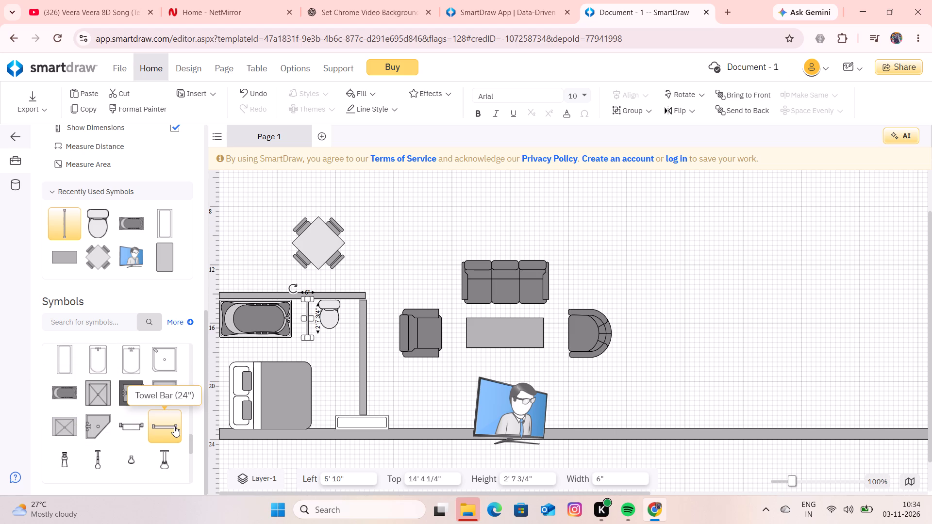
scroll(125, 429, "down", 2)
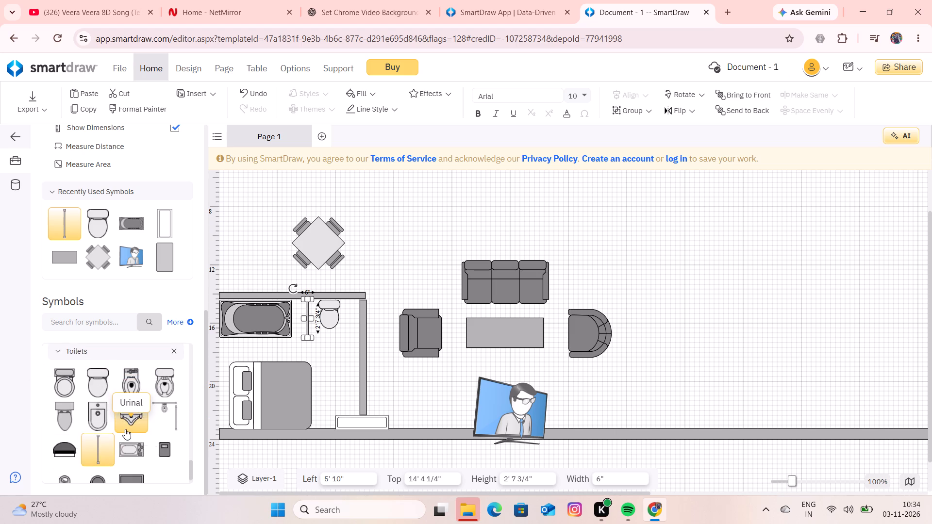
scroll(125, 429, "down", 2)
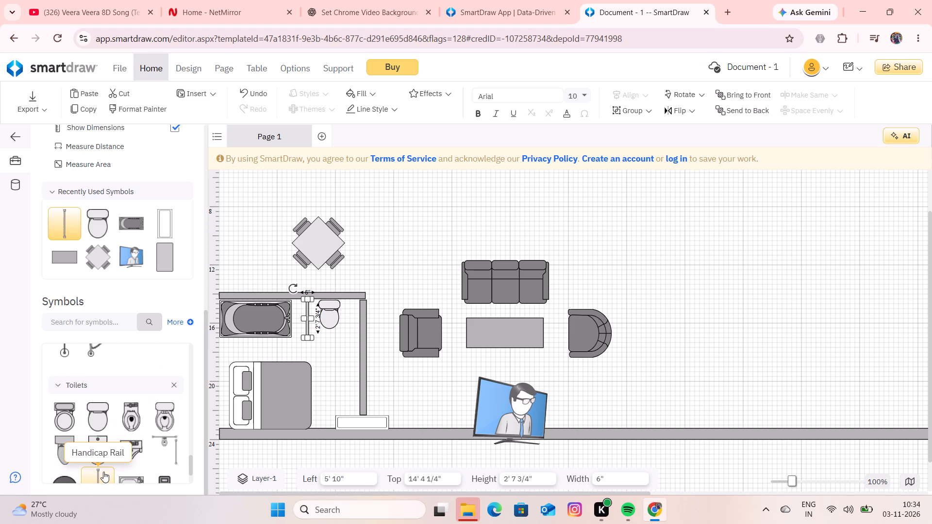
double_click(103, 472)
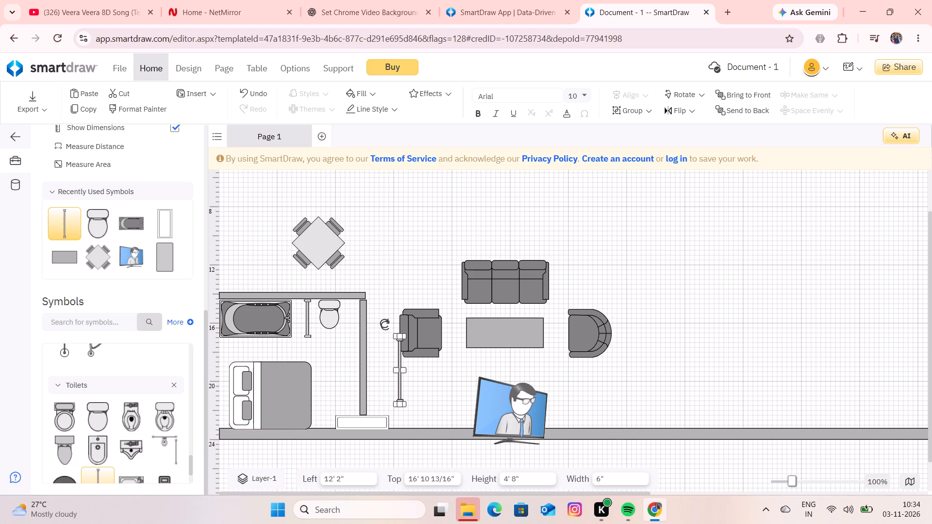
left_click_drag(384, 324, 284, 399)
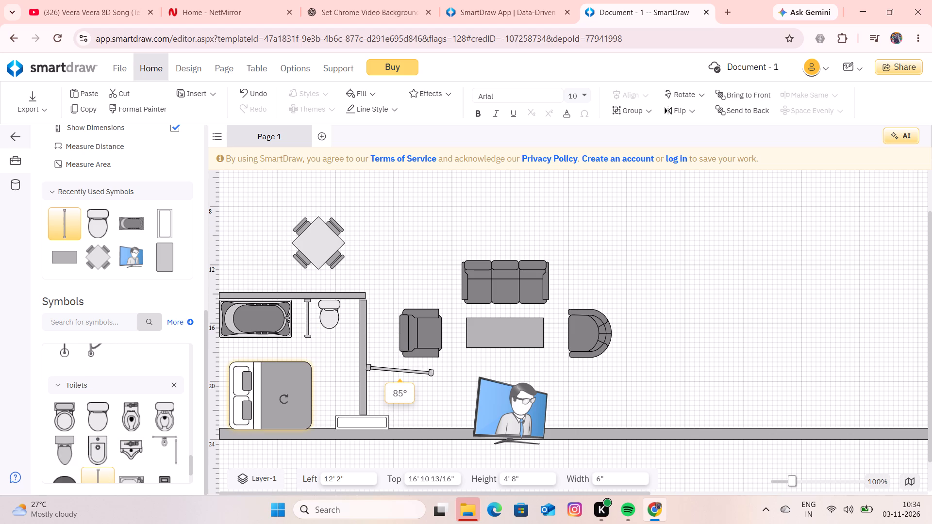
left_click_drag(284, 399, 275, 409)
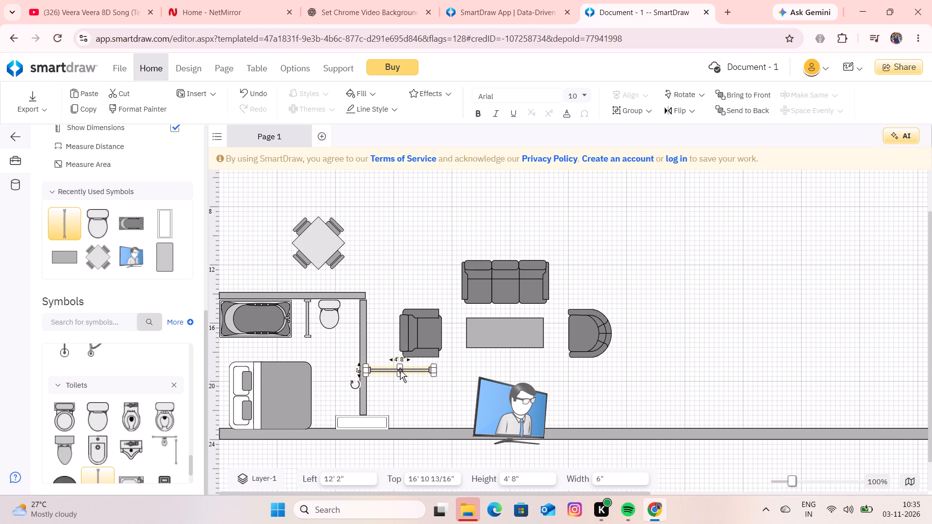
Move the horizontal rail between the bathtub and bed, and shorten it to about 4' 4 1/4".
left_click_drag(400, 370, 240, 347)
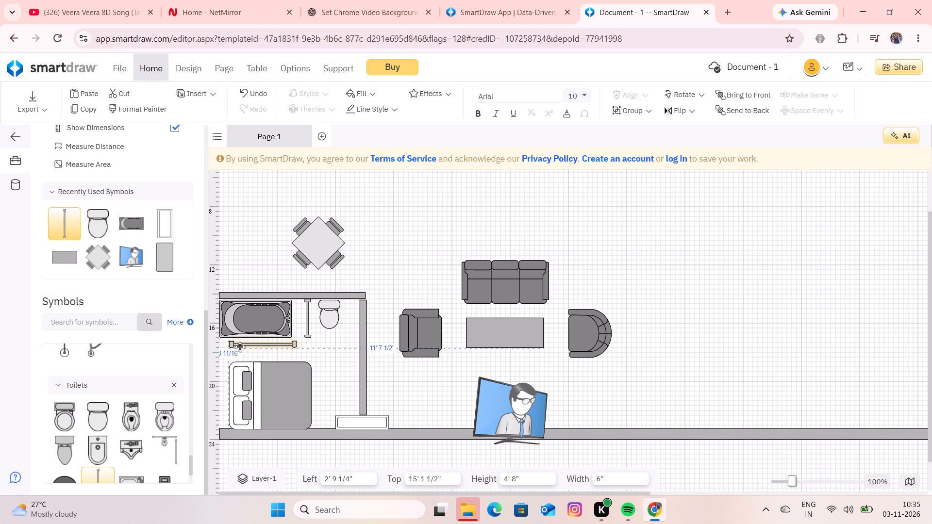
left_click_drag(240, 347, 243, 348)
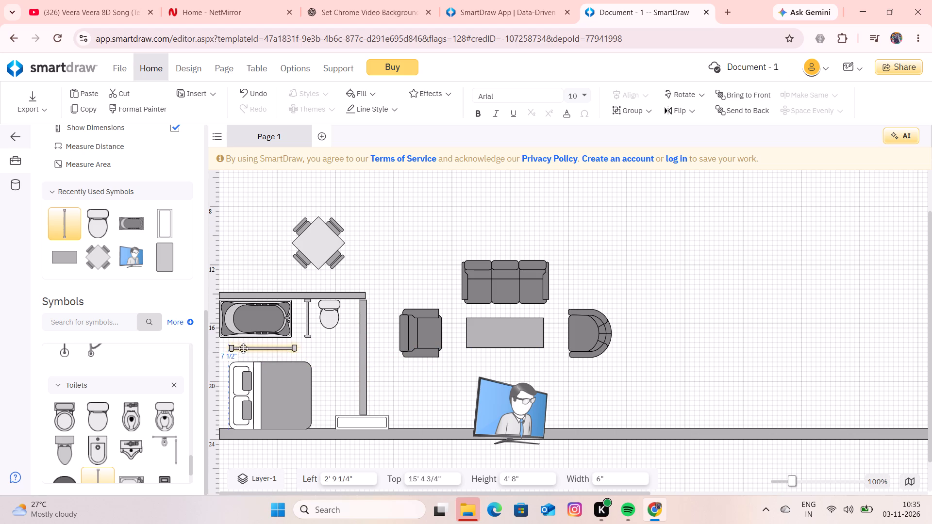
left_click_drag(243, 348, 232, 345)
left_click_drag(232, 345, 230, 345)
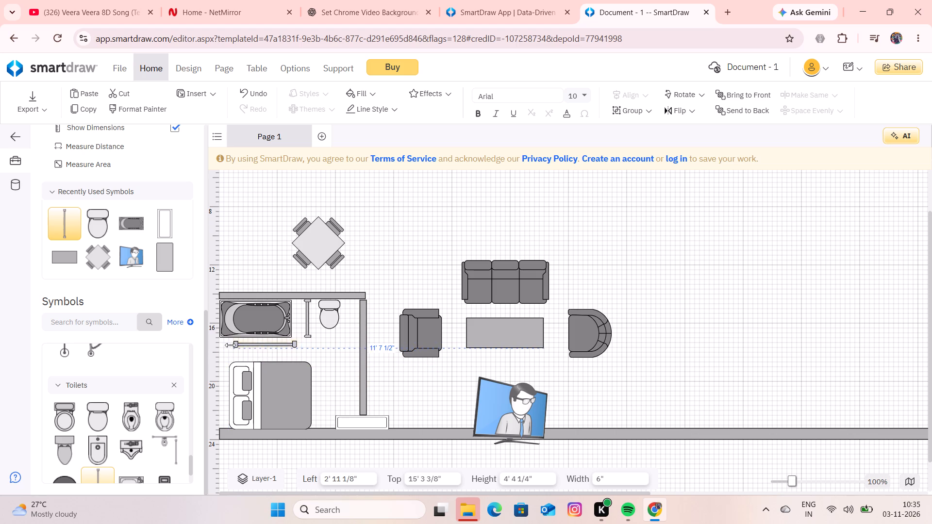
left_click_drag(230, 345, 225, 343)
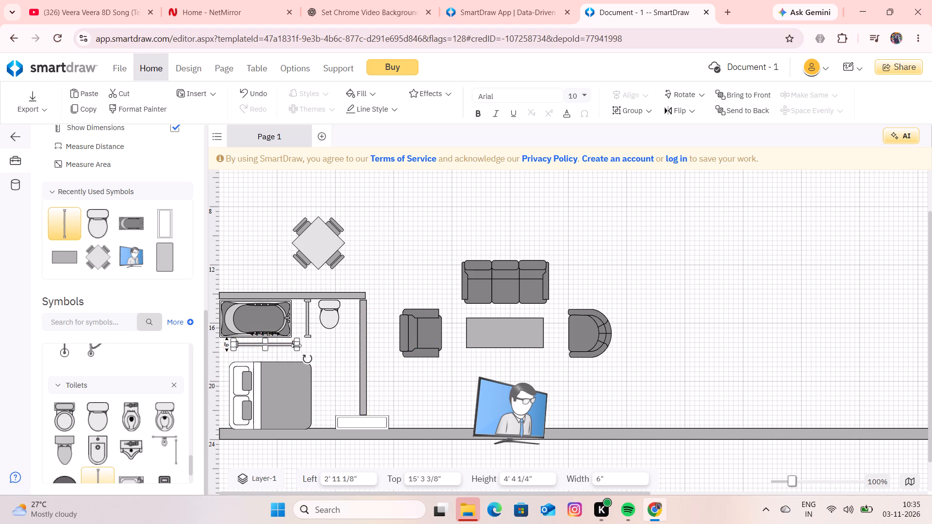
Lengthen the horizontal Handicap Rail to about 8' 9 9/16" and move it up against the bathtub's lower edge, spanning beneath the bathtub and toilet.
left_click_drag(296, 345, 360, 347)
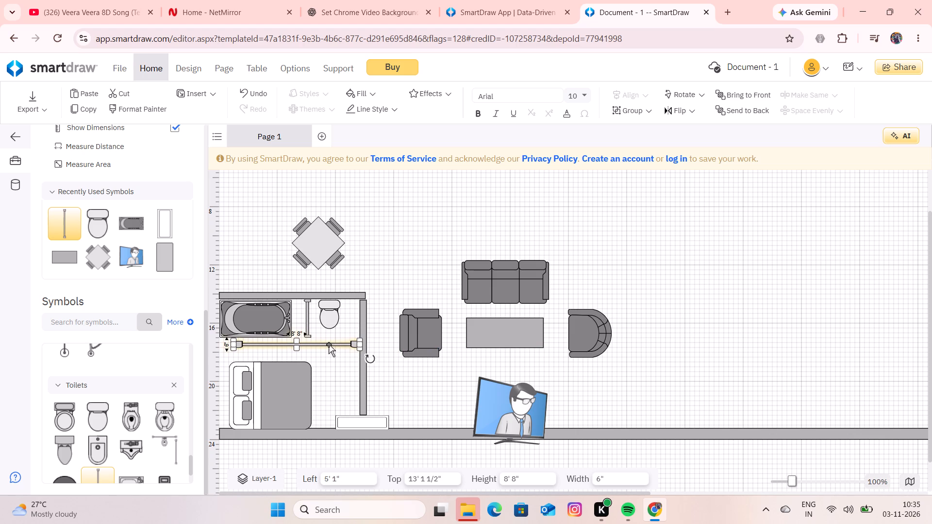
left_click_drag(329, 344, 323, 341)
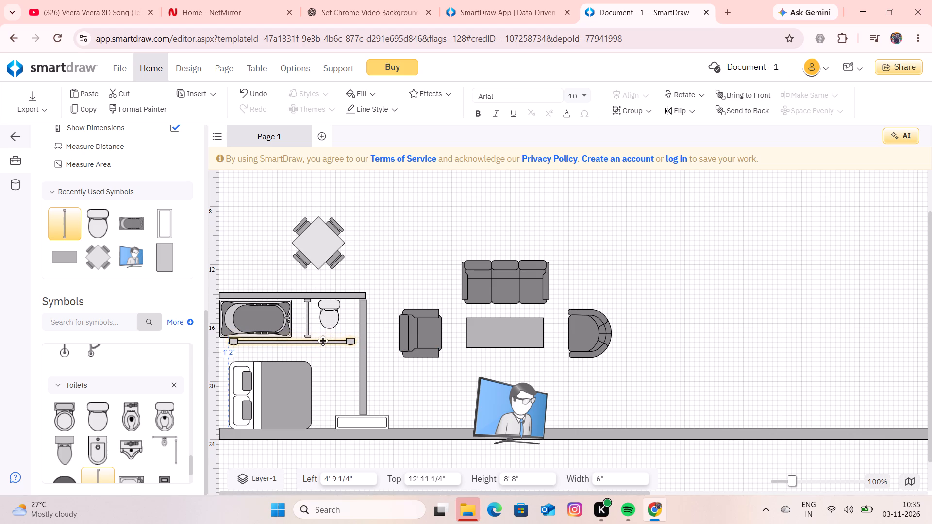
left_click_drag(323, 341, 328, 340)
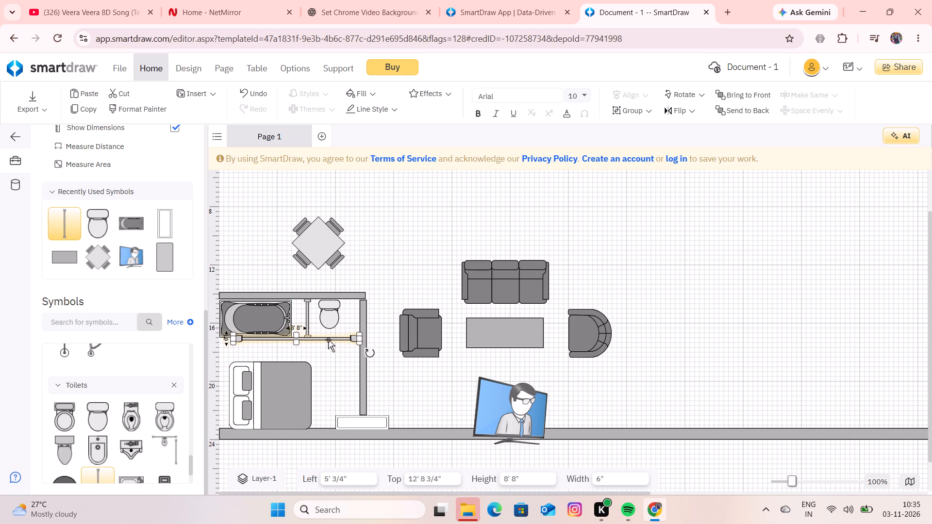
left_click_drag(233, 339, 230, 339)
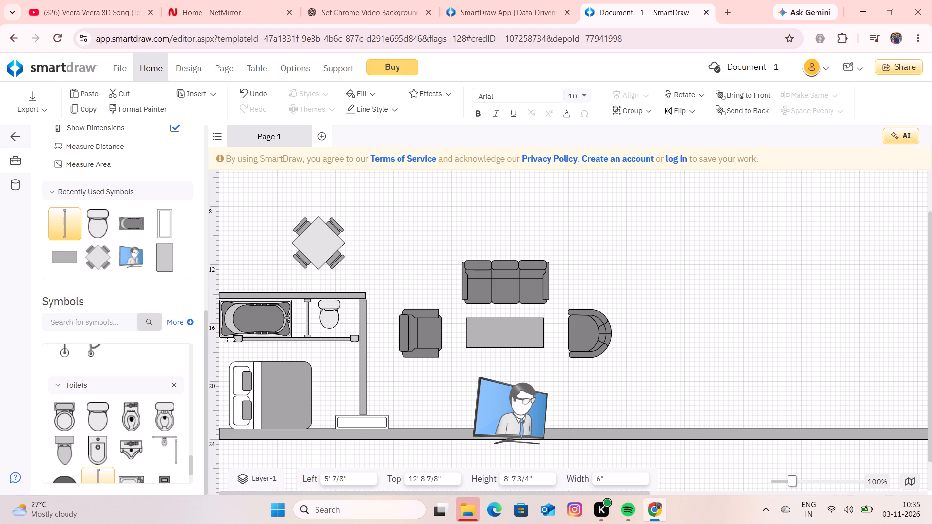
left_click_drag(230, 339, 146, 338)
left_click_drag(146, 338, 143, 337)
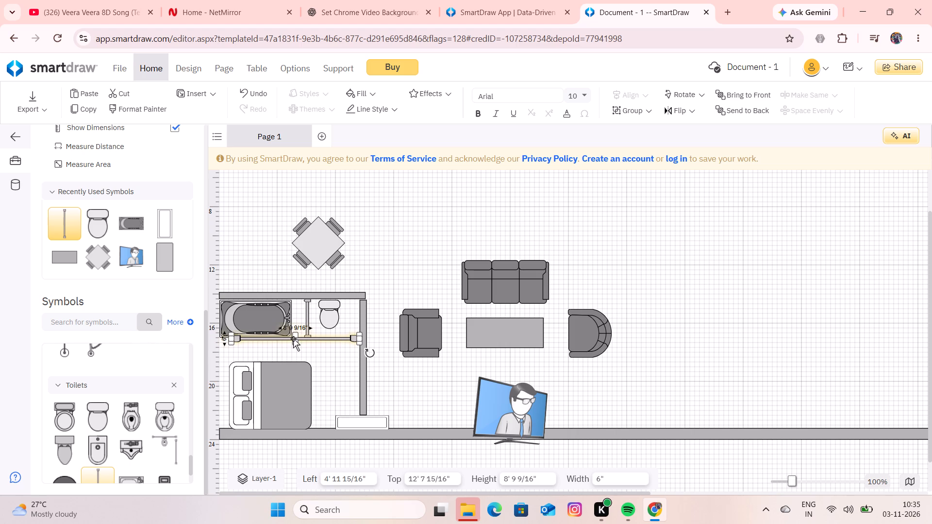
left_click_drag(293, 339, 274, 338)
left_click(276, 360)
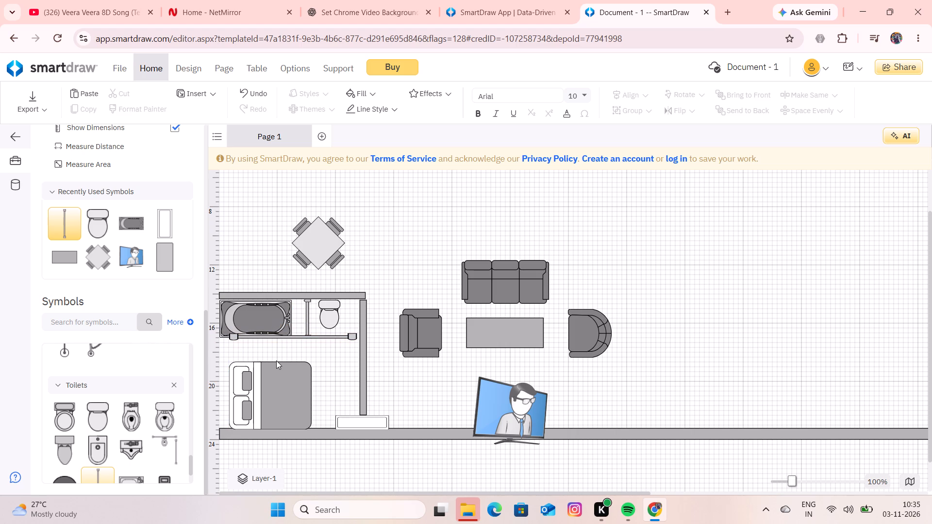
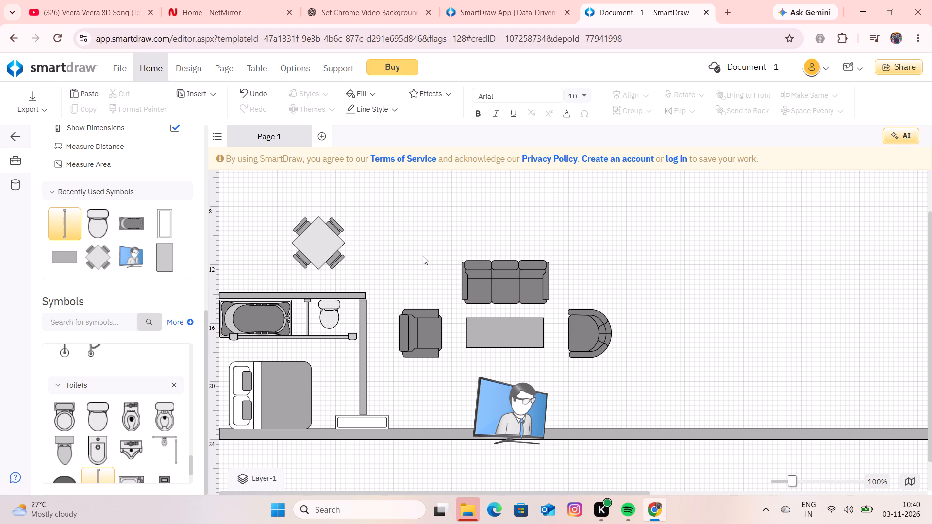
Add the Countertops corner counter with an angled inner corner, 4' by 4', and place it beyond the sofa at about Left 27' 8", Top 6'.
scroll(114, 347, "up", 1)
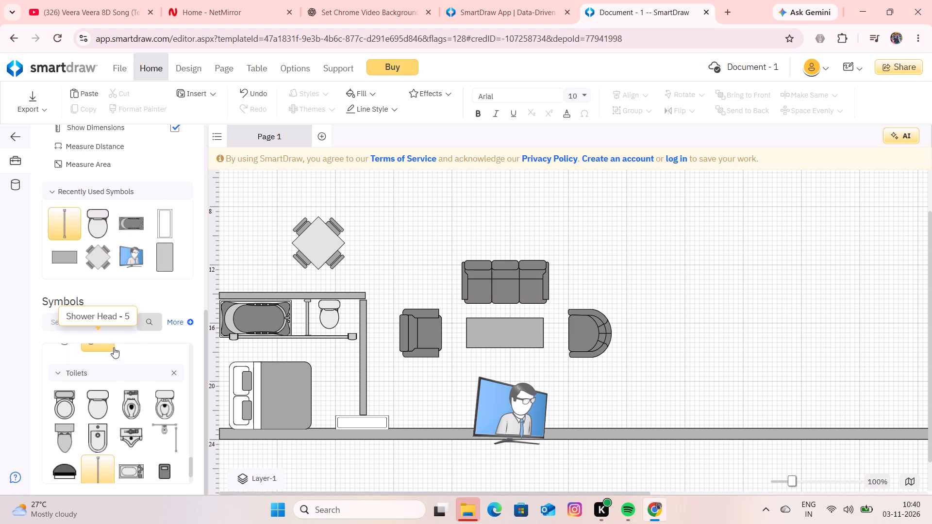
scroll(114, 347, "up", 4)
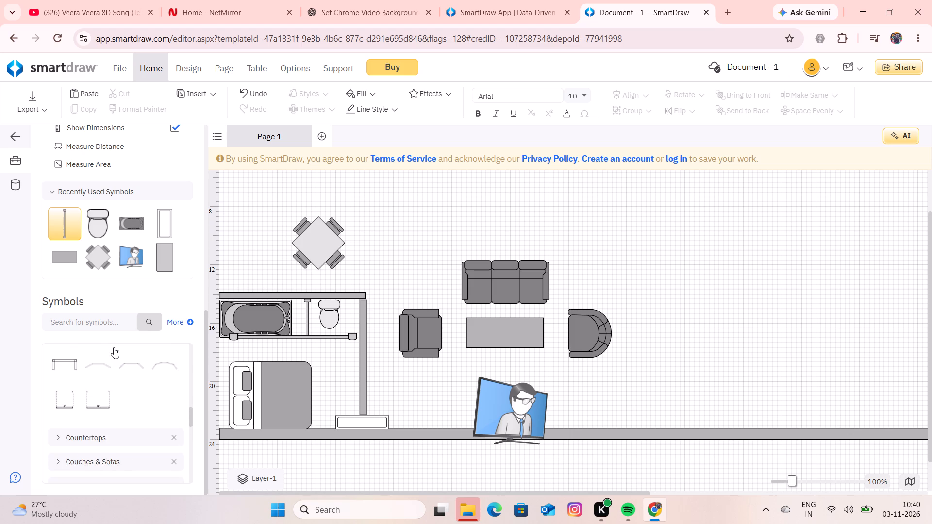
scroll(114, 347, "up", 1)
scroll(114, 347, "down", 2)
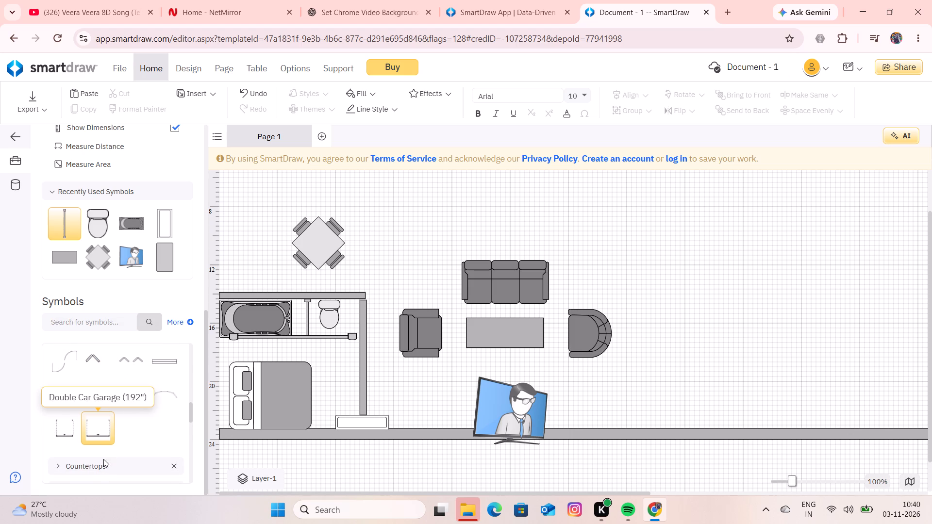
left_click(103, 466)
scroll(114, 449, "down", 2)
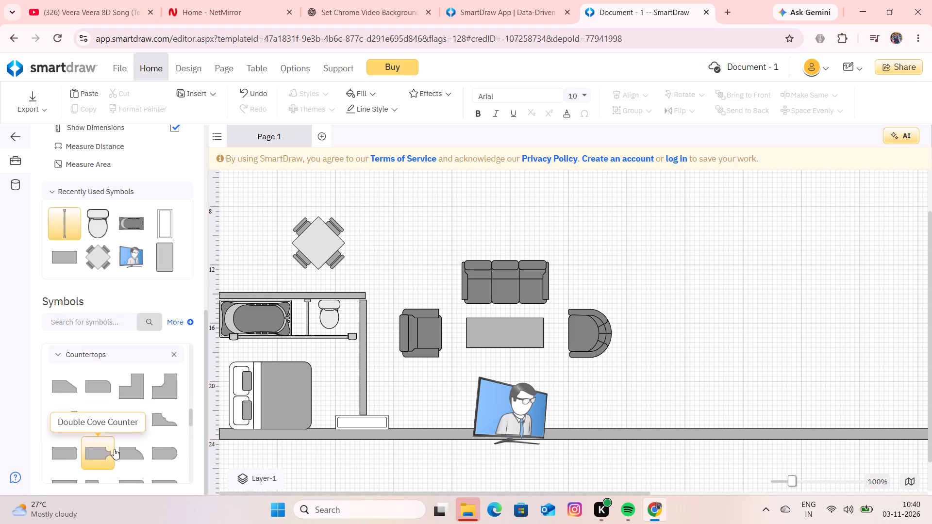
left_click(136, 395)
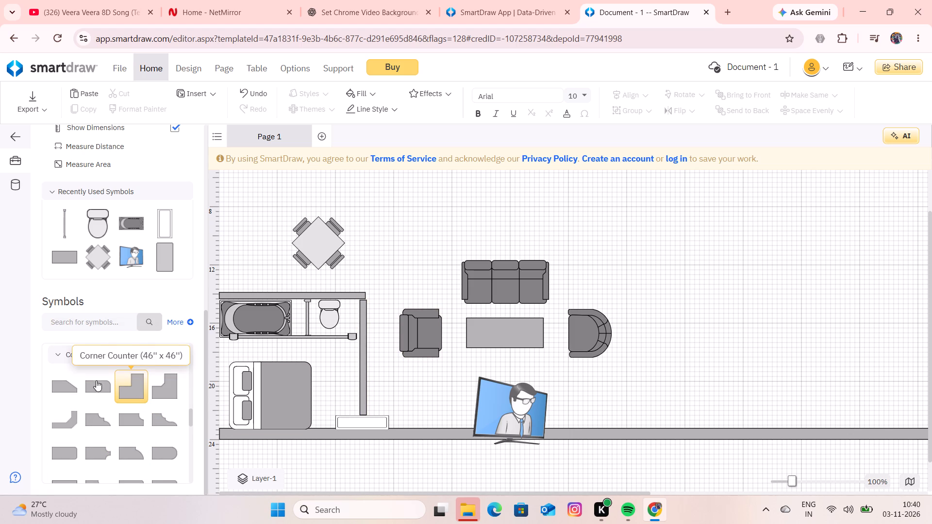
double_click(163, 382)
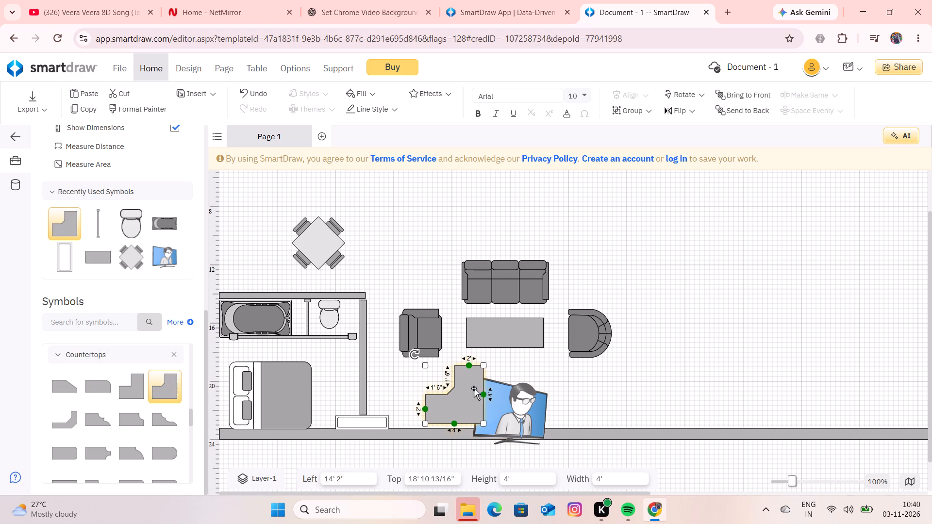
left_click_drag(470, 389, 666, 204)
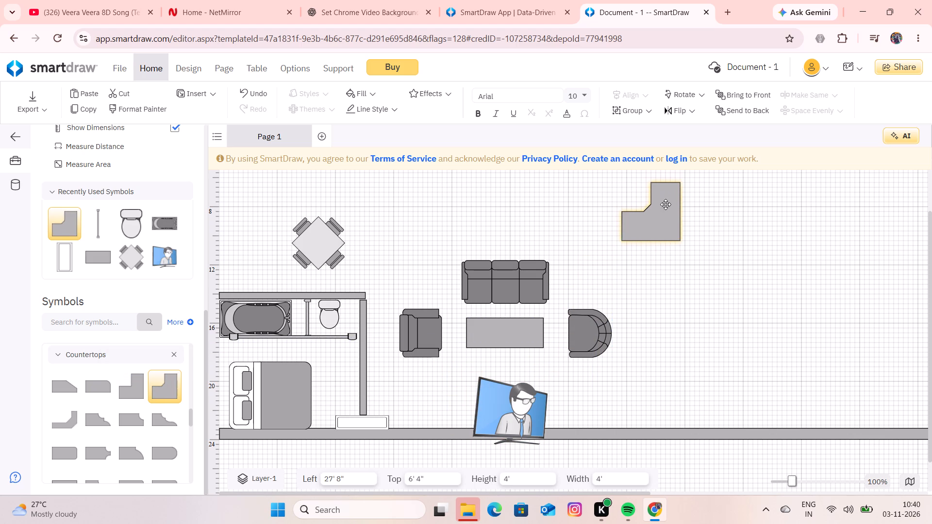
left_click_drag(666, 204, 666, 204)
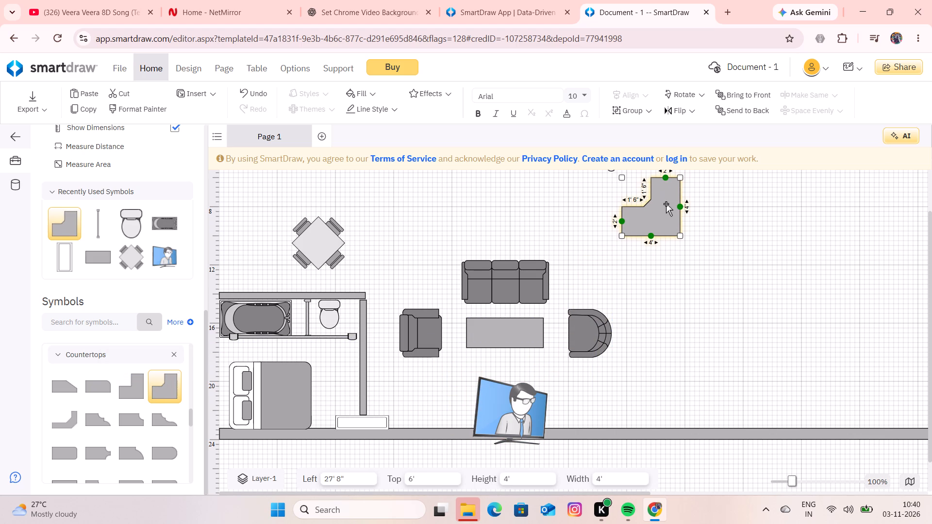